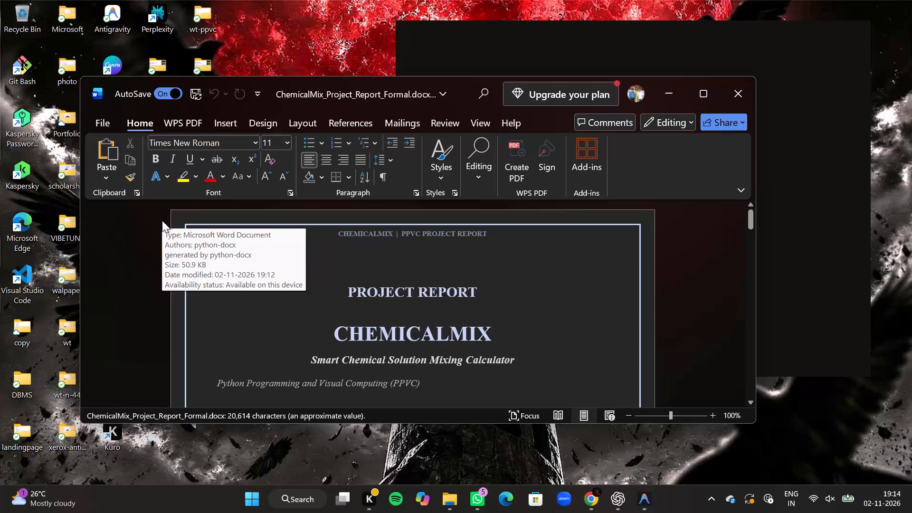
Remove the "CHEMICALMIX | PPVC PROJECT REPORT" header from the report and return to the body text.
{"action": "left_click", "coordinate": [703, 95]}
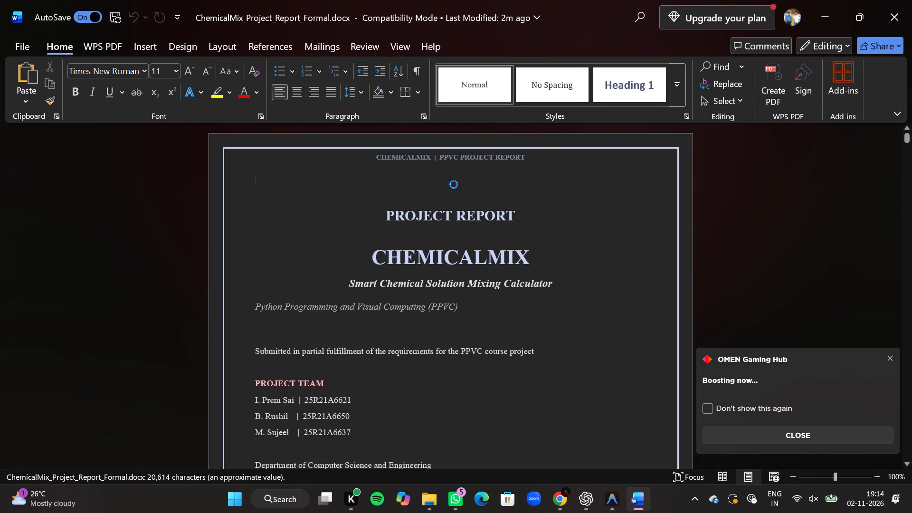
{"action": "left_click", "coordinate": [527, 156]}
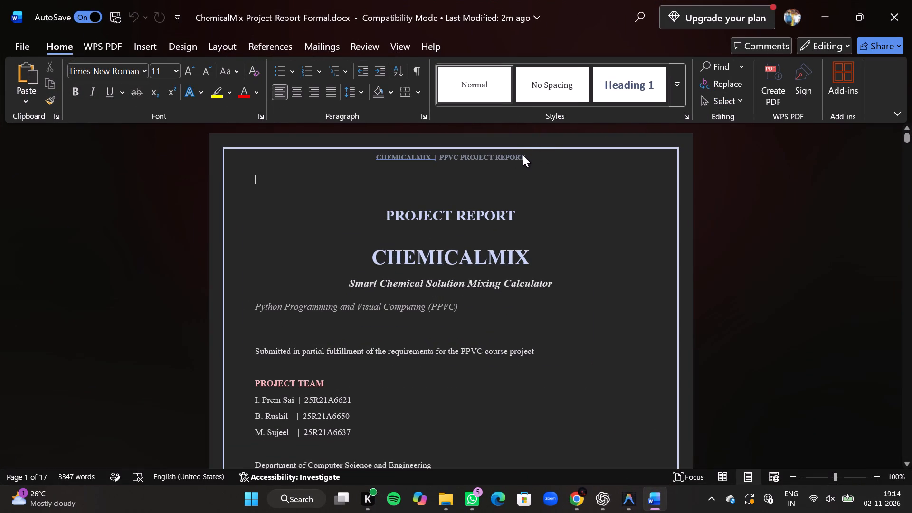
{"action": "left_click", "coordinate": [522, 155]}
{"action": "double_click", "coordinate": [508, 156]}
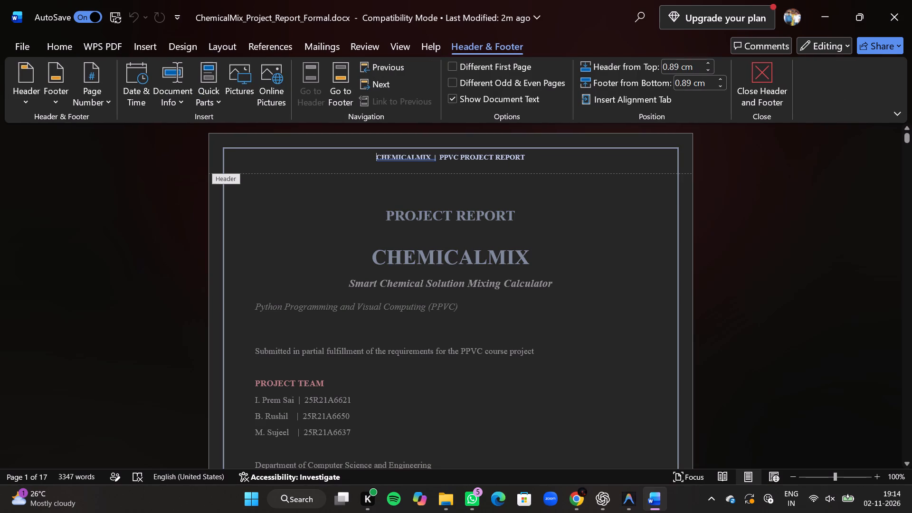
{"action": "left_click", "coordinate": [33, 100]}
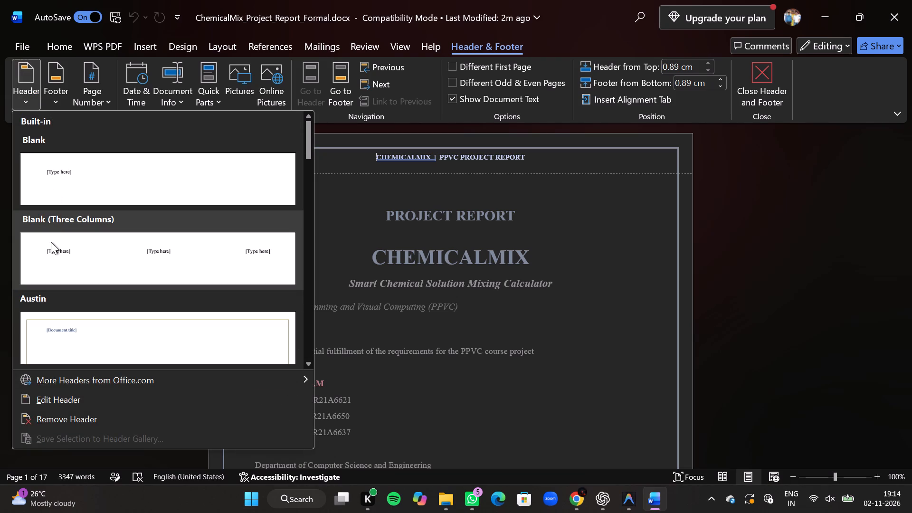
{"action": "left_click", "coordinate": [68, 415]}
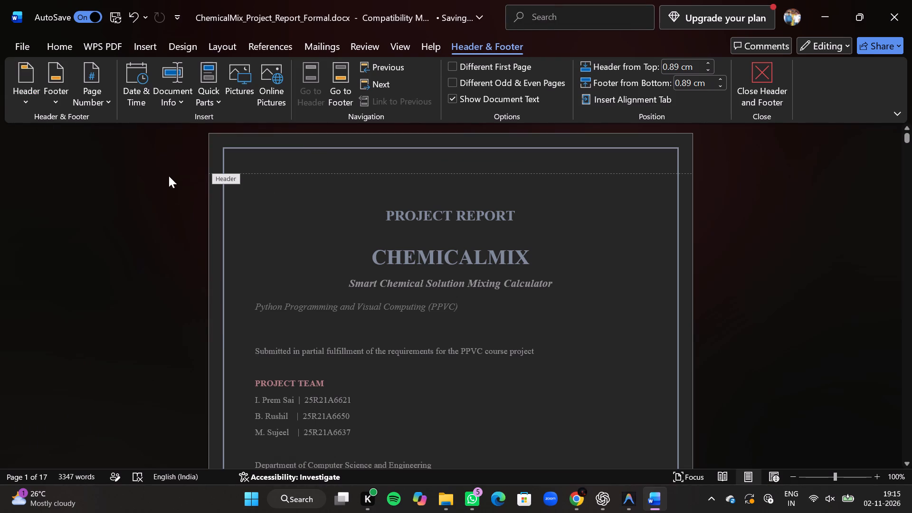
{"action": "left_click", "coordinate": [408, 173]}
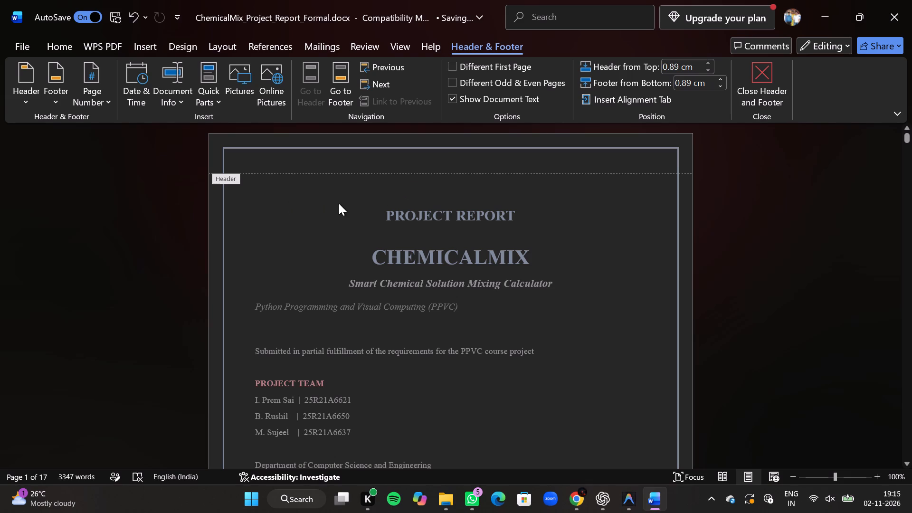
{"action": "left_click", "coordinate": [339, 203]}
{"action": "left_click", "coordinate": [378, 198]}
{"action": "left_click", "coordinate": [796, 251]}
{"action": "key", "text": "Escape"}
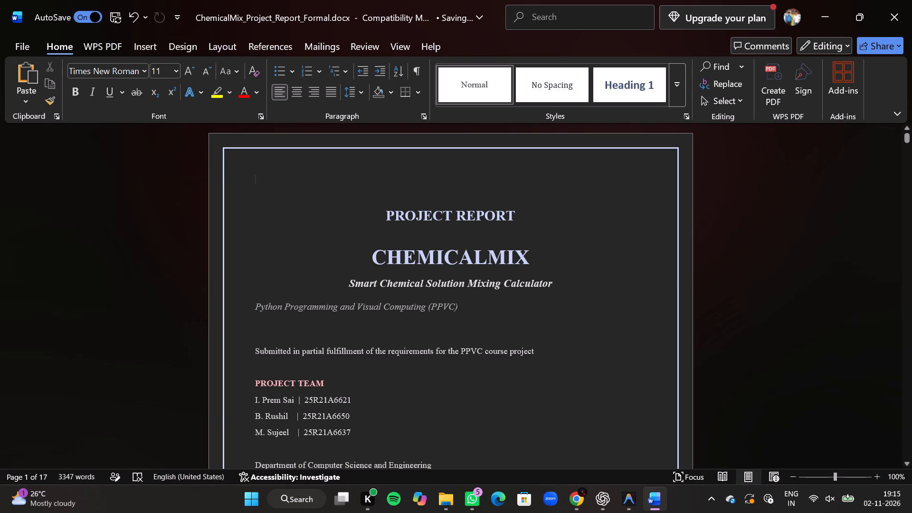
Delete the "Python Programming and Visual Computing (PPVC)" line and the "Submitted in partial fulfillment" line from the cover page.
{"action": "scroll", "coordinate": [463, 215], "scroll_direction": "down", "scroll_amount": 1}
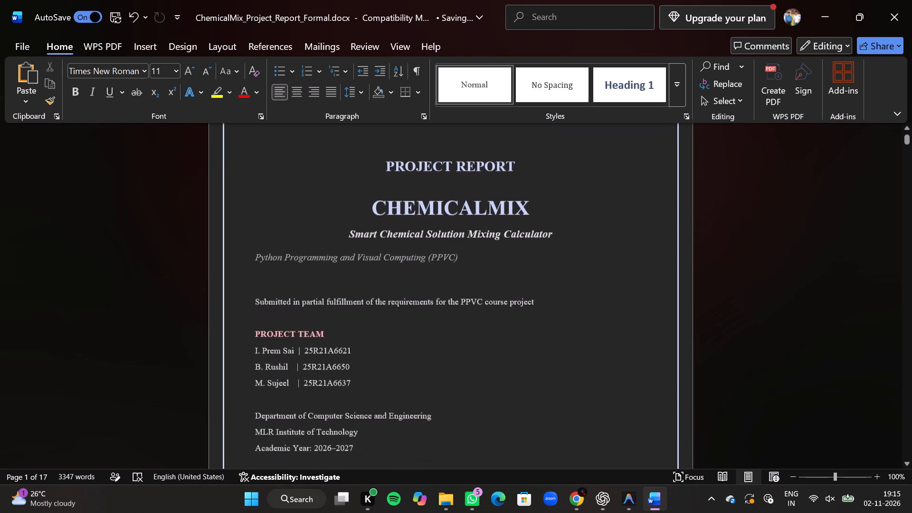
{"action": "scroll", "coordinate": [463, 215], "scroll_direction": "down", "scroll_amount": 1}
{"action": "left_click_drag", "start_coordinate": [463, 215], "coordinate": [425, 218]}
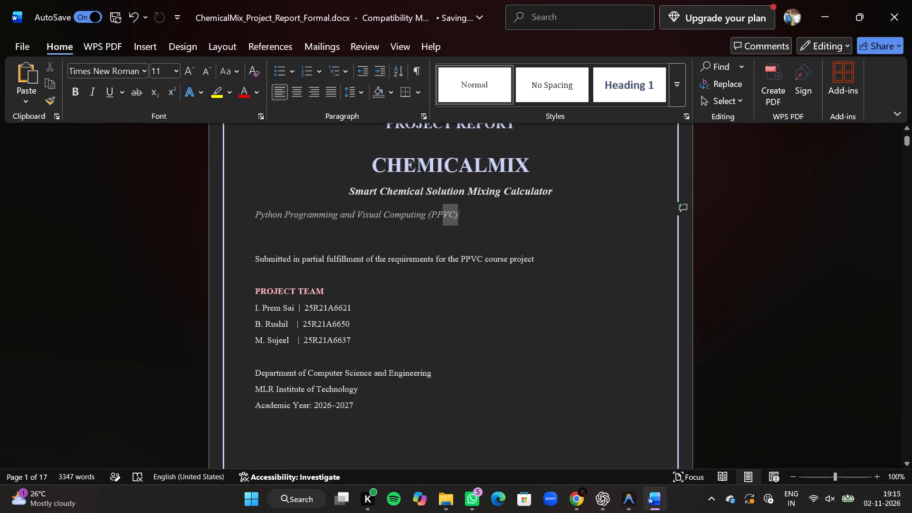
{"action": "left_click_drag", "start_coordinate": [425, 218], "coordinate": [279, 215]}
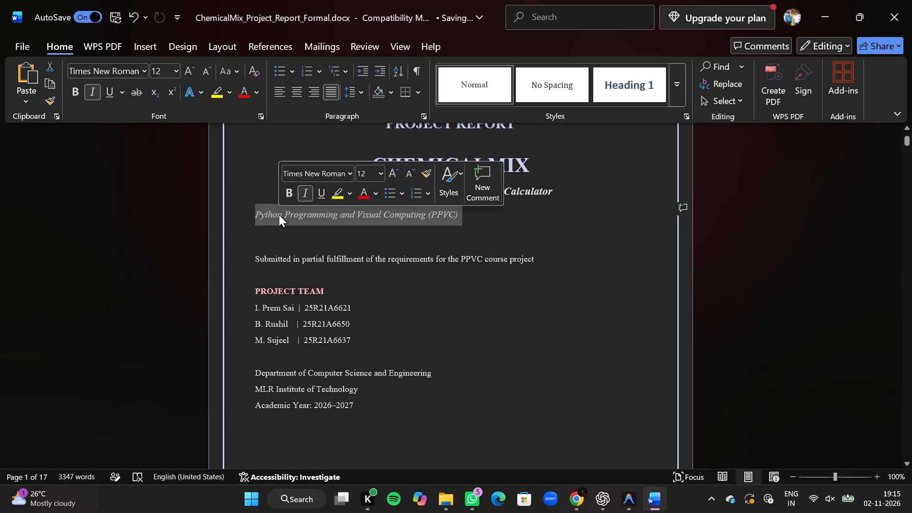
{"action": "key", "text": "BackSpace"}
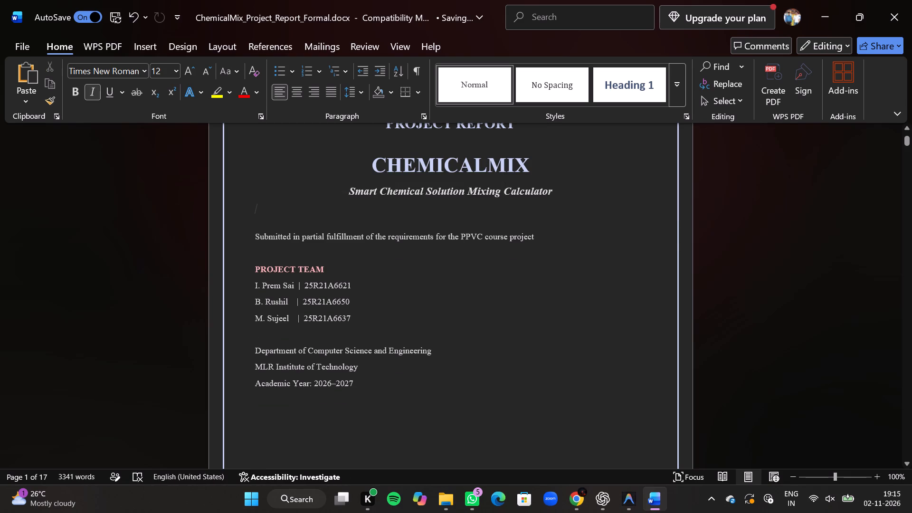
{"action": "left_click_drag", "start_coordinate": [539, 237], "coordinate": [279, 236]}
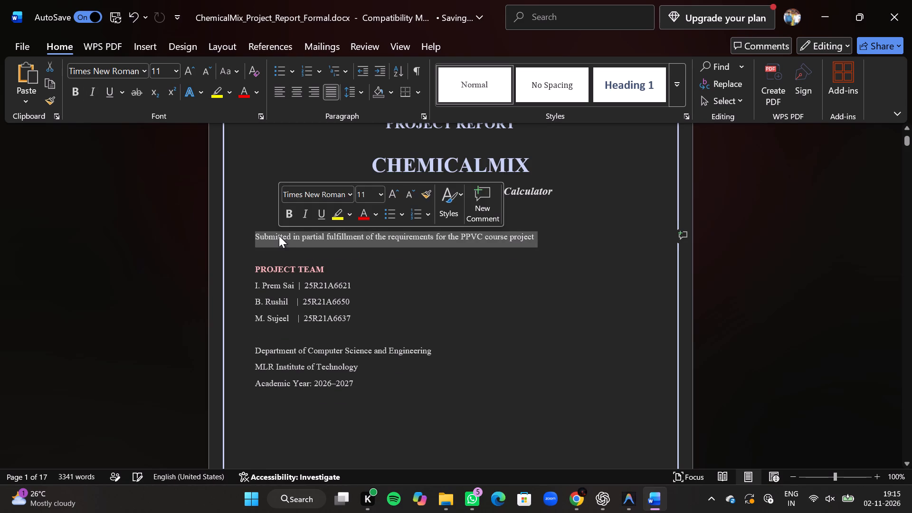
{"action": "key", "text": "BackSpace"}
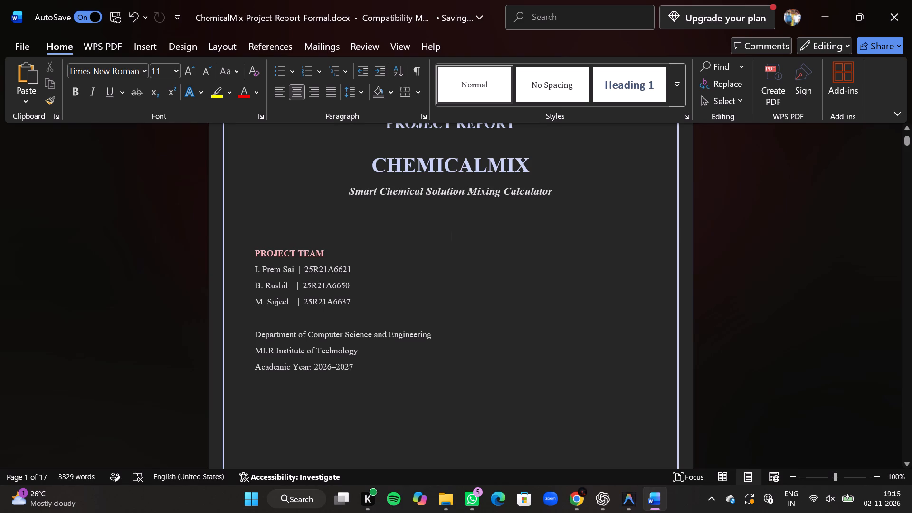
Center the PROJECT TEAM heading and the three team member lines on the cover page.
{"action": "left_click_drag", "start_coordinate": [249, 253], "coordinate": [341, 310]}
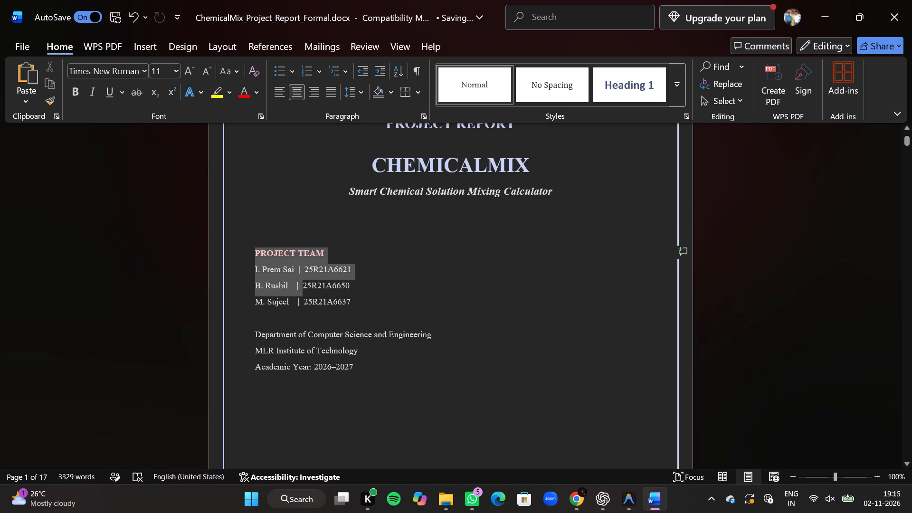
{"action": "left_click_drag", "start_coordinate": [341, 310], "coordinate": [341, 310]}
{"action": "left_click", "coordinate": [318, 92]}
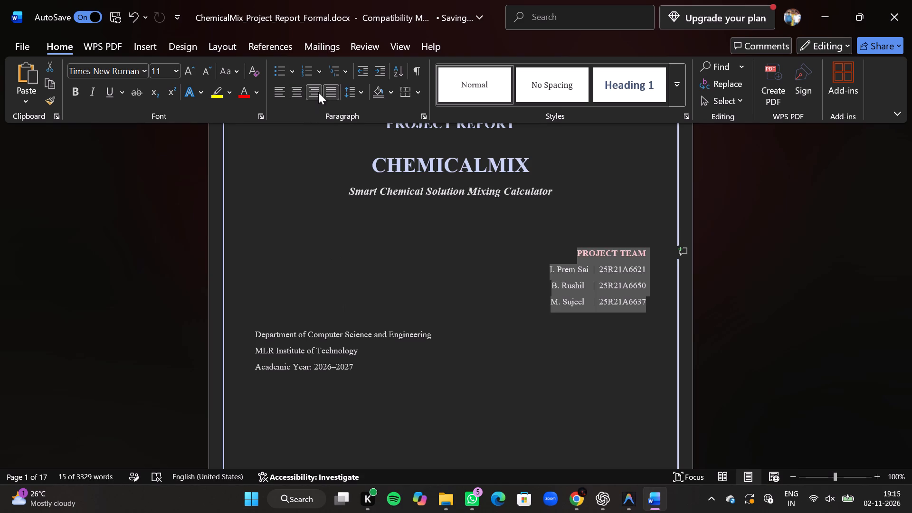
{"action": "left_click", "coordinate": [299, 92]}
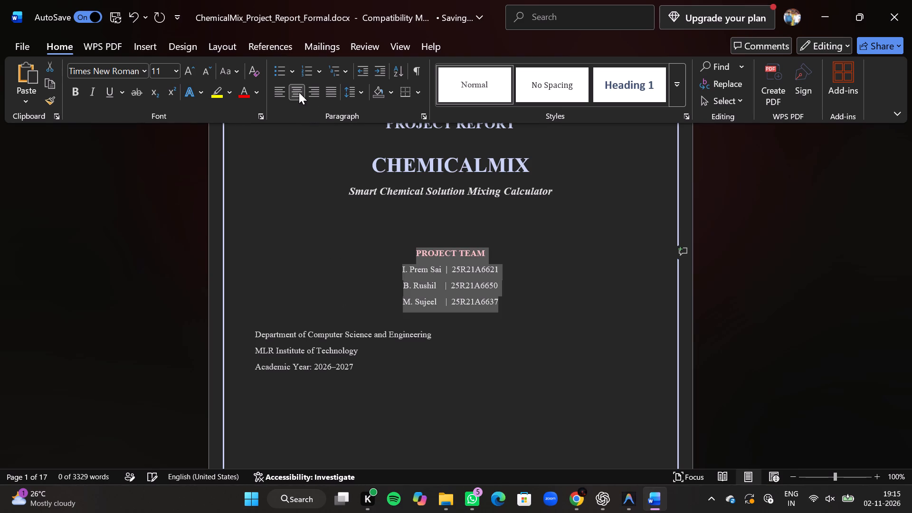
{"action": "left_click", "coordinate": [542, 262]}
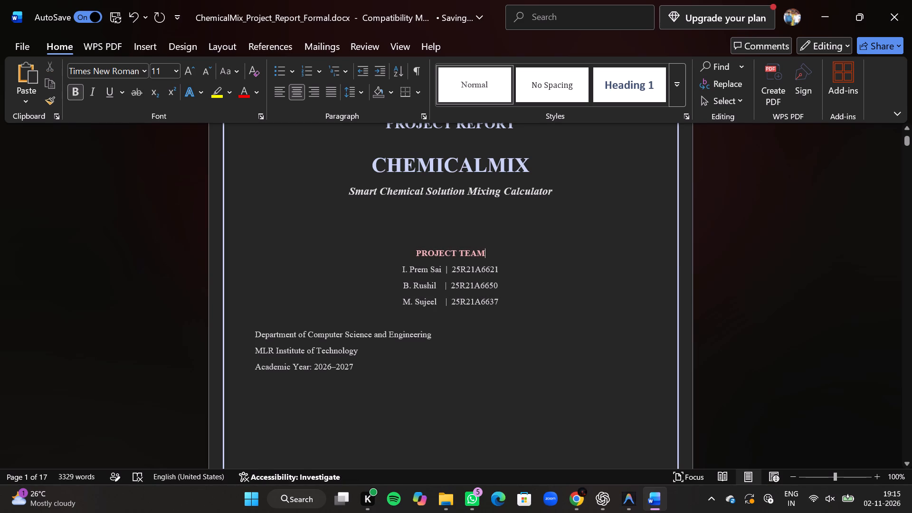
Insert eight blank lines after the last team member to move the department details further down the cover page.
{"action": "left_click", "coordinate": [522, 305]}
{"action": "key", "text": "Return"}
{"action": "key", "text": "Return"}
{"action": "key", "text": "Return"}
{"action": "key", "text": "Return"}
{"action": "key", "text": "Return"}
{"action": "key", "text": "Return"}
{"action": "key", "text": "Return"}
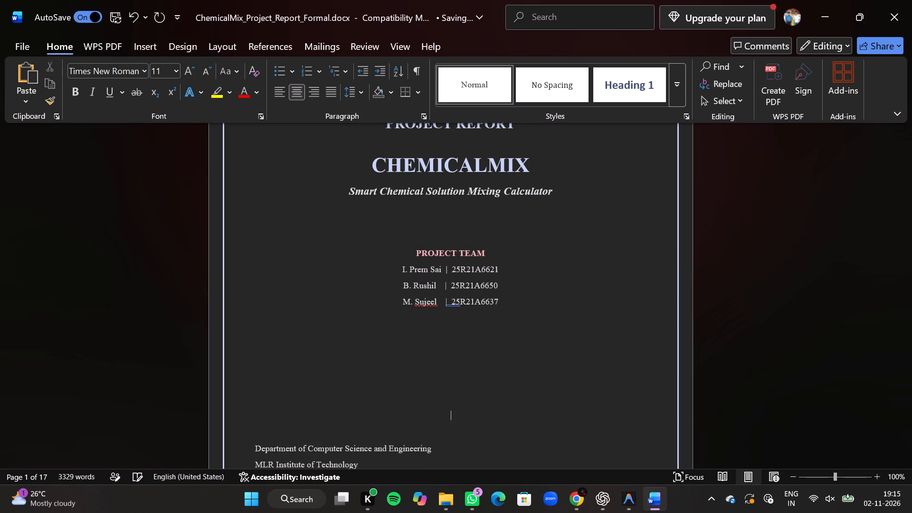
{"action": "key", "text": "Return"}
Place the cursor on the empty line above PROJECT REPORT, and in Chrome search the web for the MLRIT logo.
{"action": "scroll", "coordinate": [525, 215], "scroll_direction": "up", "scroll_amount": 3}
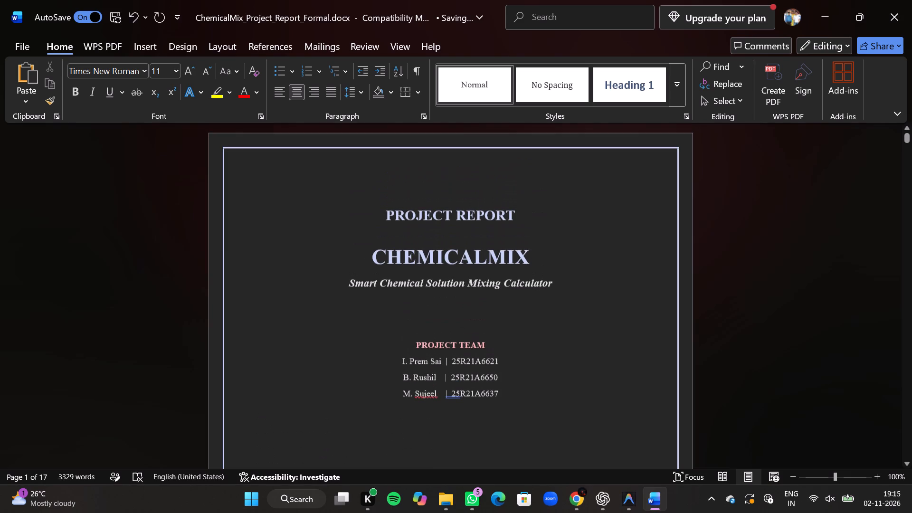
{"action": "left_click", "coordinate": [373, 184]}
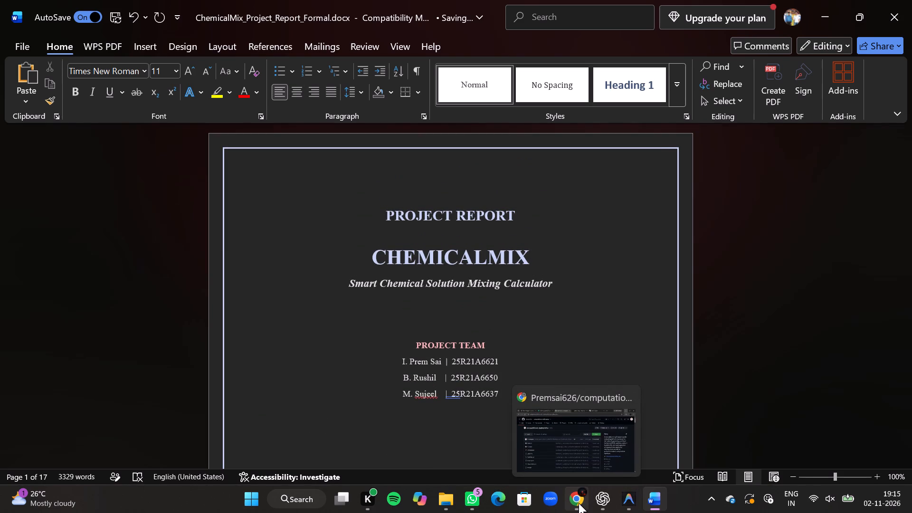
{"action": "left_click", "coordinate": [575, 440]}
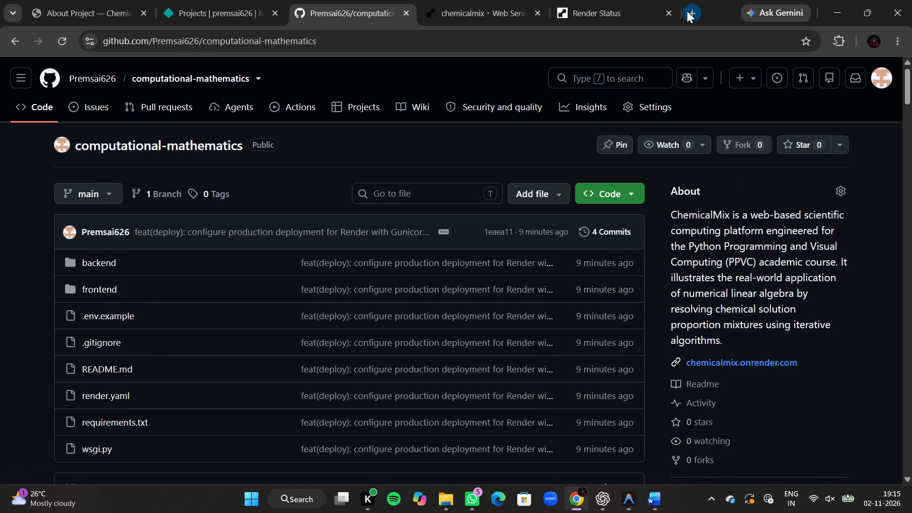
{"action": "left_click", "coordinate": [688, 11]}
{"action": "type", "text": "mlrit logi"}
{"action": "key", "text": "BackSpace"}
{"action": "key", "text": "o"}
{"action": "key", "text": "Return"}
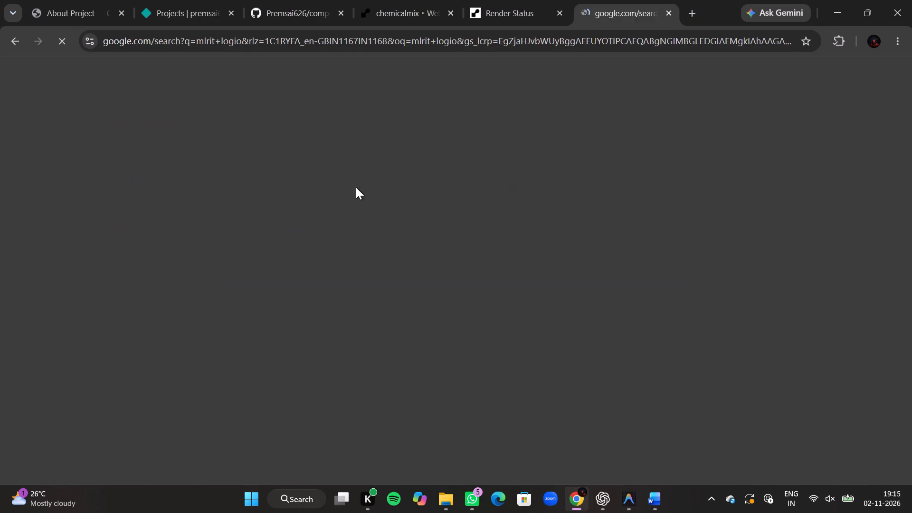
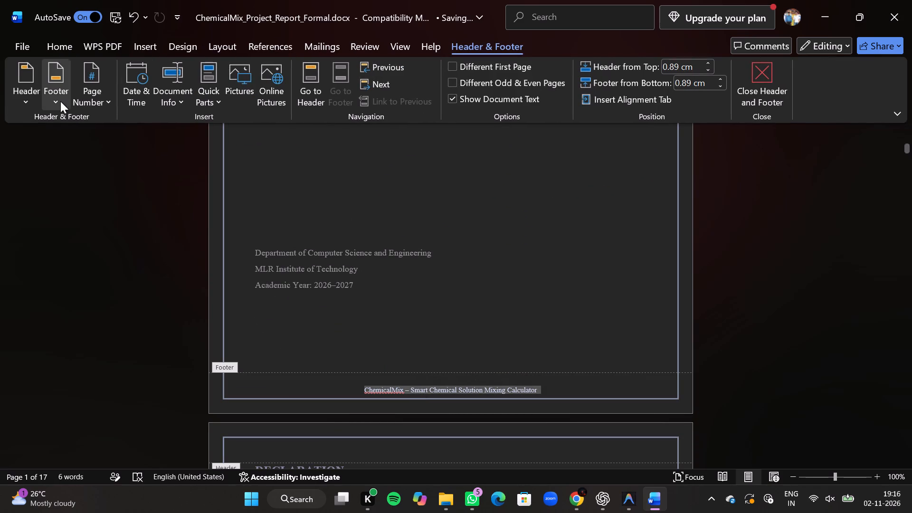
Remove the "ChemicalMix – Smart Chemical Solution Mixing Calculator" footer and return to the document body.
{"action": "left_click", "coordinate": [63, 100]}
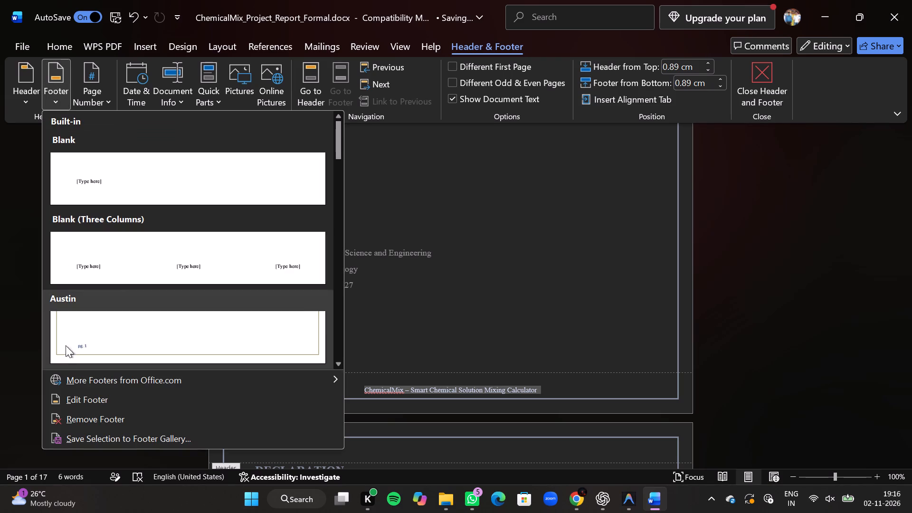
{"action": "left_click", "coordinate": [77, 418]}
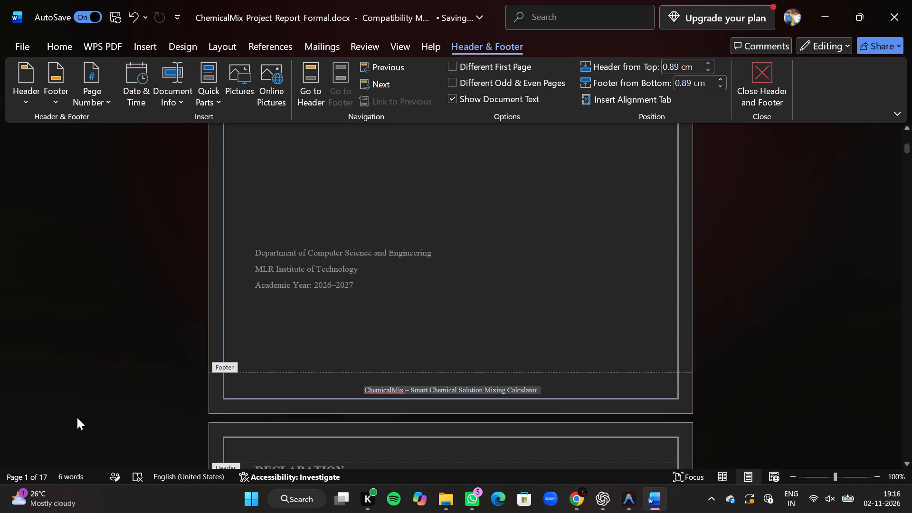
{"action": "left_click", "coordinate": [812, 295]}
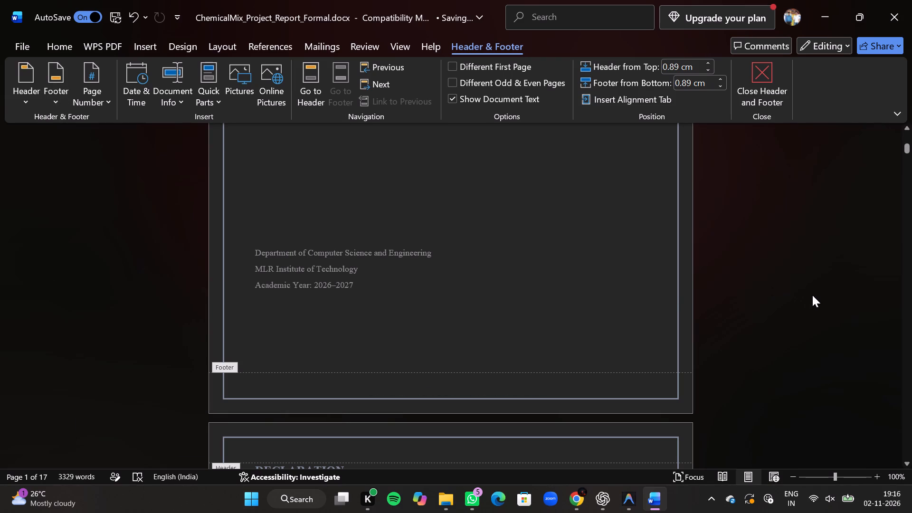
{"action": "key", "text": "Escape"}
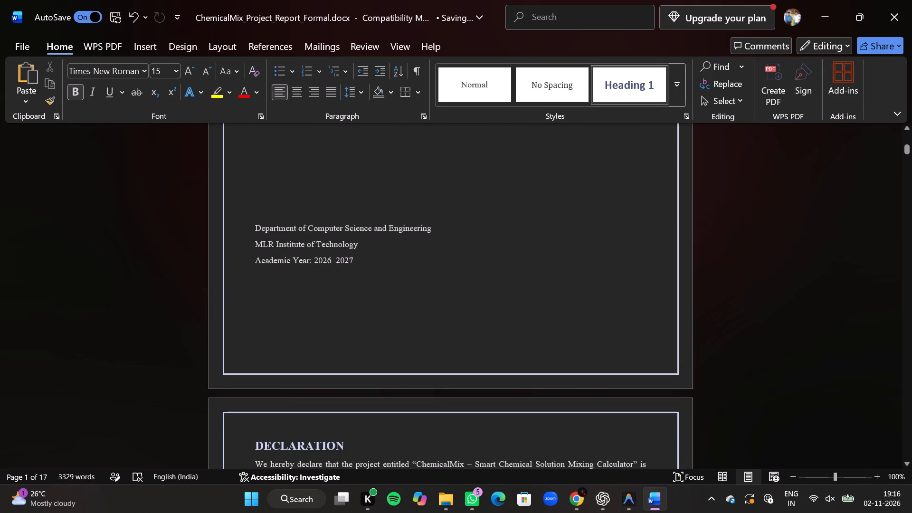
Enlarge the PROJECT TEAM heading and the three team member lines on the cover page to 14 pt.
{"action": "scroll", "coordinate": [363, 259], "scroll_direction": "up", "scroll_amount": 1}
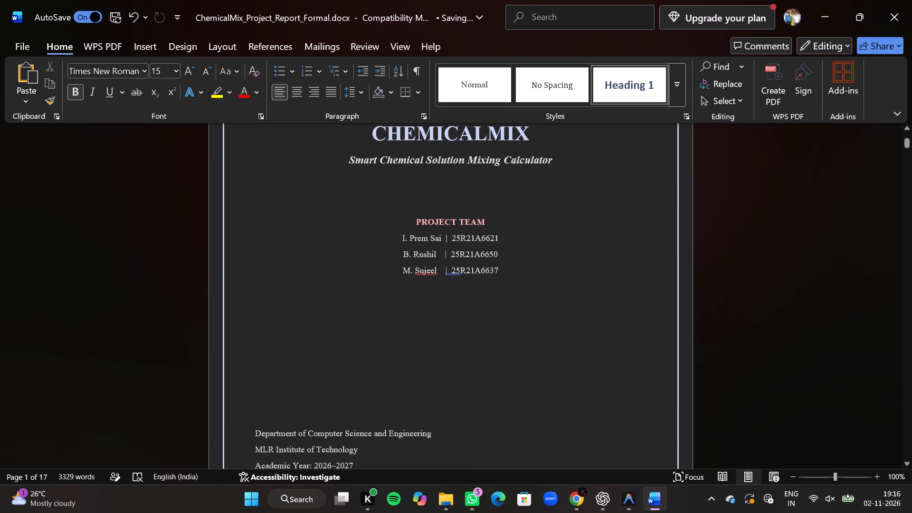
{"action": "scroll", "coordinate": [363, 259], "scroll_direction": "up", "scroll_amount": 1}
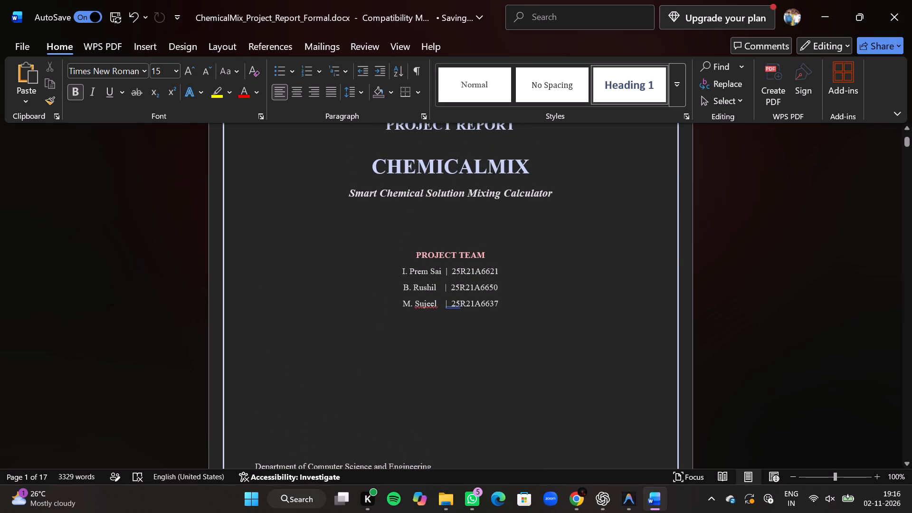
{"action": "left_click_drag", "start_coordinate": [398, 258], "coordinate": [486, 317]}
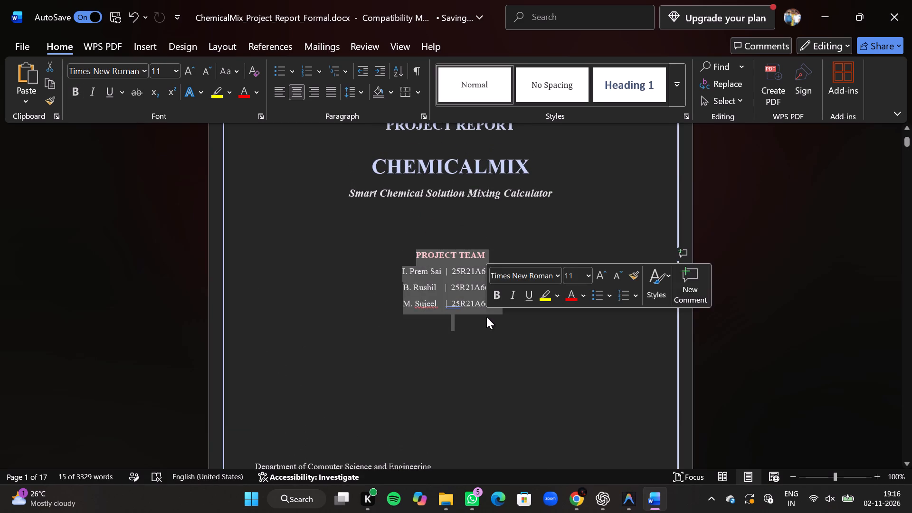
{"action": "key", "text": "ctrl+shift+period"}
{"action": "key", "text": "ctrl+shift+period"}
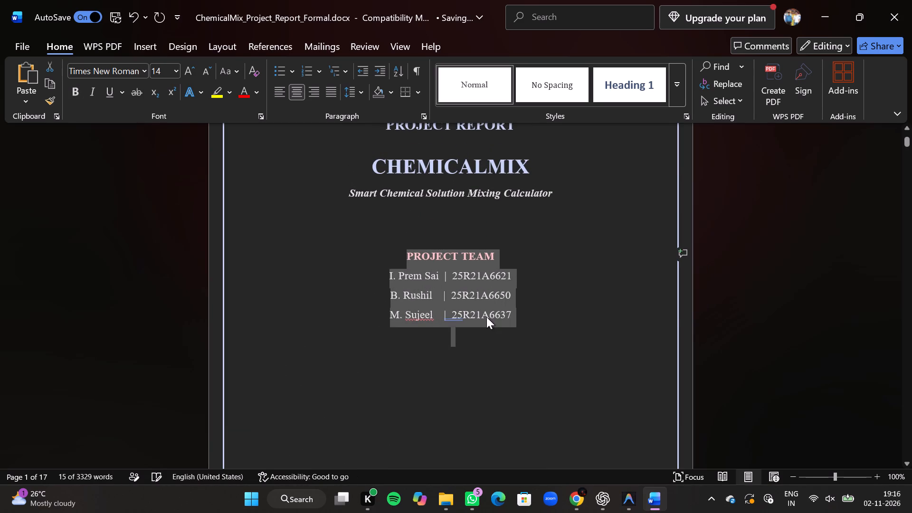
Add the line "COMPUTATIONAL MATHEMATICS LABORATORY ACTIVITY" under the college banner on the cover page, leaving a blank line between them.
{"action": "scroll", "coordinate": [486, 317], "scroll_direction": "left", "scroll_amount": 1}
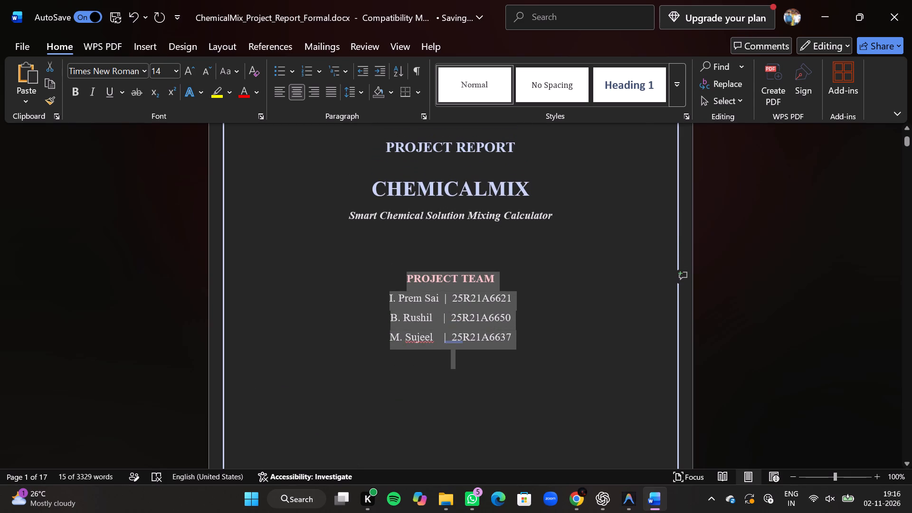
{"action": "scroll", "coordinate": [471, 195], "scroll_direction": "up", "scroll_amount": 1}
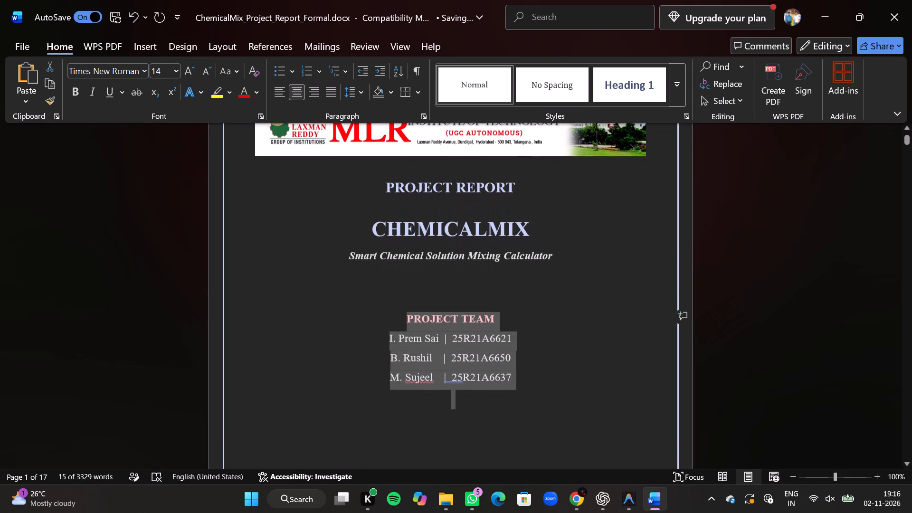
{"action": "scroll", "coordinate": [471, 195], "scroll_direction": "up", "scroll_amount": 1}
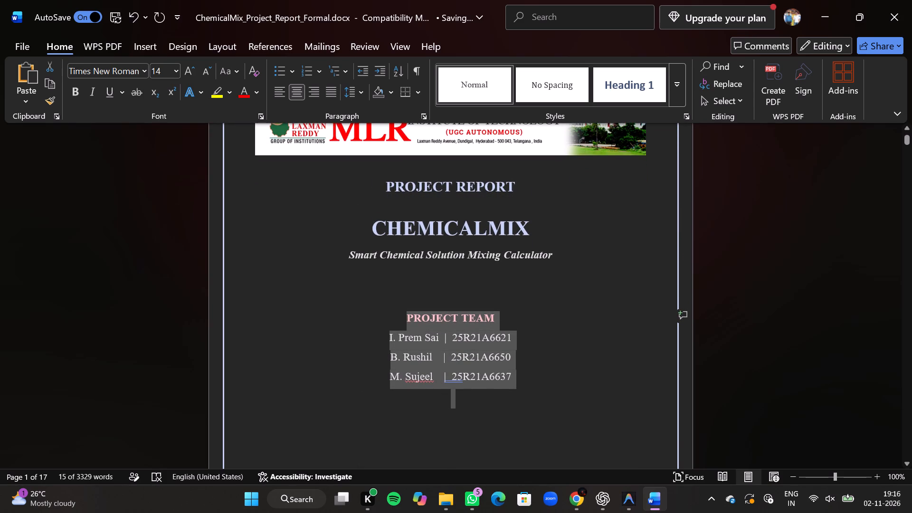
{"action": "left_click", "coordinate": [651, 161]}
{"action": "key", "text": "Return"}
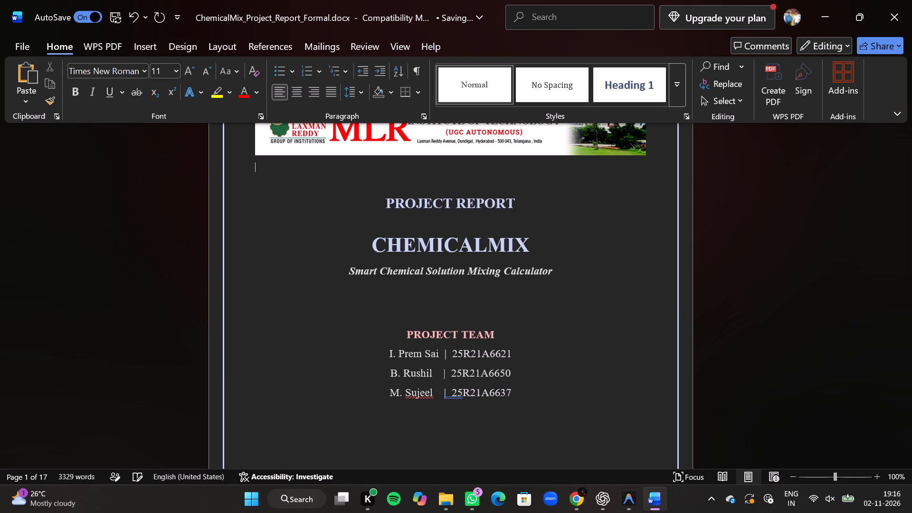
{"action": "key", "text": "Return"}
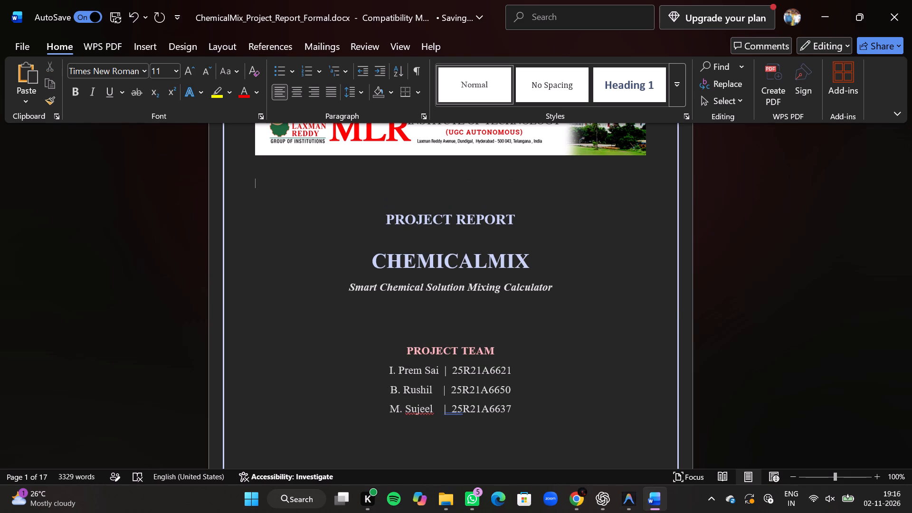
{"action": "type", "text": "CO"}
{"action": "key", "text": "space"}
{"action": "key", "text": "BackSpace"}
{"action": "key", "text": "BackSpace"}
{"action": "type", "text": "OMPUTATIONAL MATHEMATICS LABORAT"}
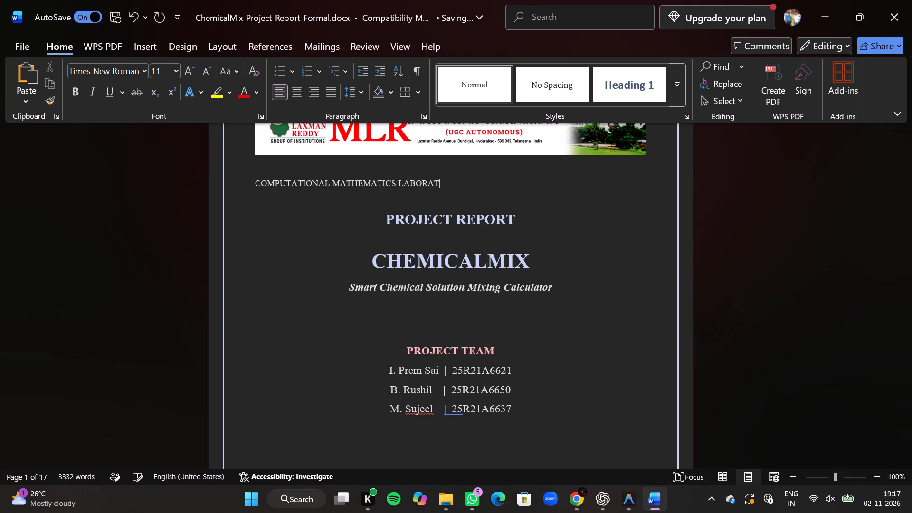
{"action": "type", "text": "ORY"}
{"action": "key", "text": "shift+space"}
{"action": "type", "text": "ACTIVITY"}
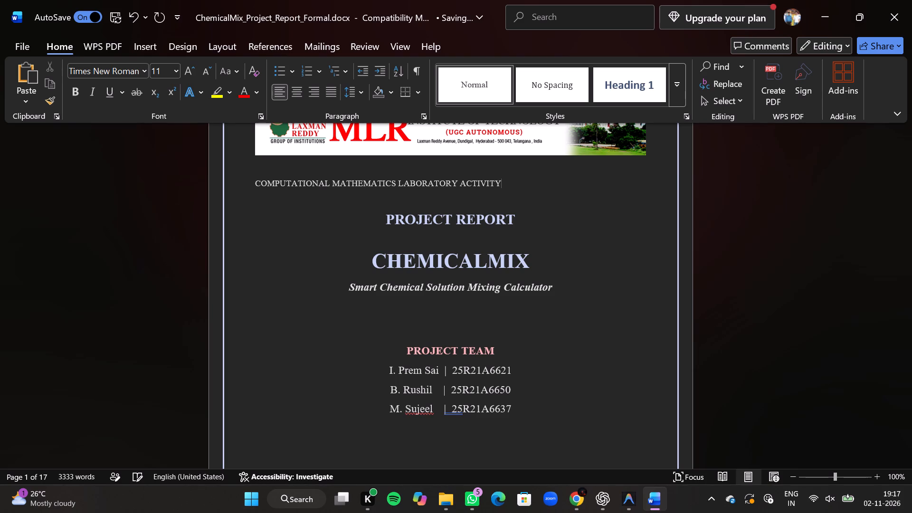
Enlarge the "COMPUTATIONAL MATHEMATICS LABORATORY ACTIVITY" line to 16 pt.
{"action": "key", "text": "shift+Left"}
{"action": "key", "text": "shift+Left"}
{"action": "key", "text": "shift+Left"}
{"action": "key", "text": "shift+Left"}
{"action": "key", "text": "shift+Left"}
{"action": "key", "text": "shift+Left"}
{"action": "key", "text": "shift+Left"}
{"action": "key", "text": "shift+Left"}
{"action": "key", "text": "shift+Left"}
{"action": "key", "text": "shift+Left"}
{"action": "key", "text": "shift+Left"}
{"action": "key", "text": "shift+Left"}
{"action": "key", "text": "shift+Left"}
{"action": "key", "text": "shift+Left"}
{"action": "key", "text": "shift+Left"}
{"action": "key", "text": "shift+Left"}
{"action": "key", "text": "shift+Left"}
{"action": "key", "text": "shift+Left"}
{"action": "key", "text": "shift+Left"}
{"action": "key", "text": "shift+Left"}
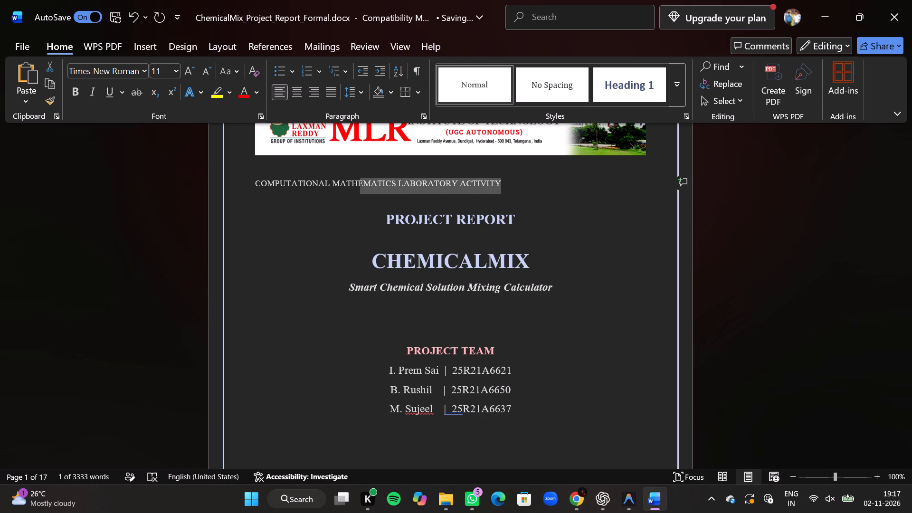
{"action": "key", "text": "shift+Left"}
{"action": "key", "text": "shift+Left"}
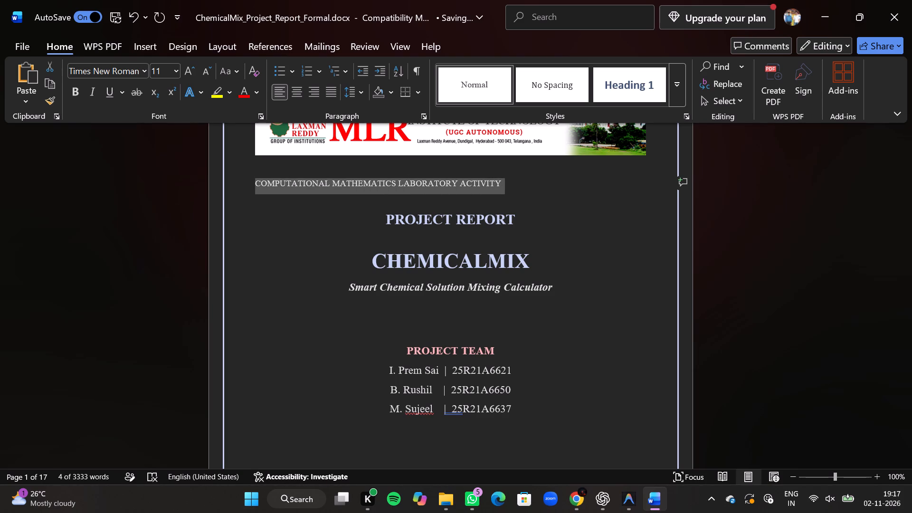
{"action": "key", "text": "ctrl+shift+period"}
{"action": "key", "text": "ctrl+shift+period"}
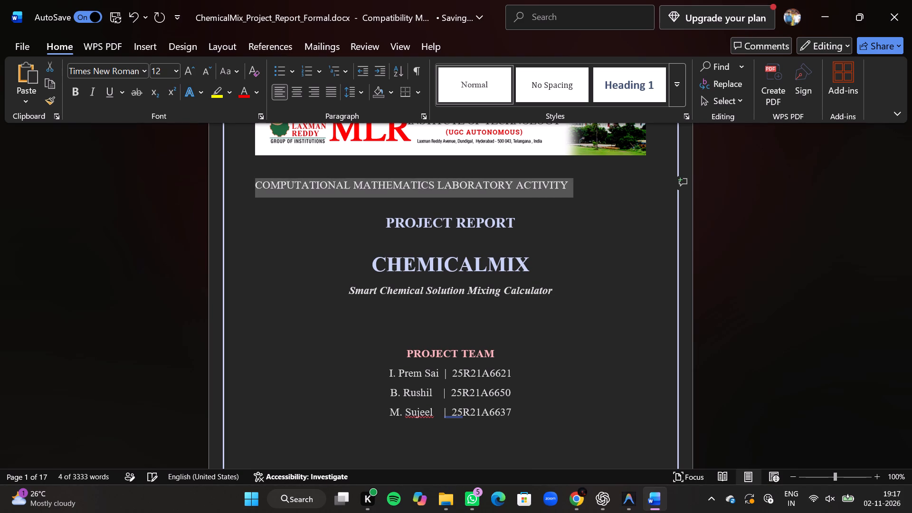
{"action": "key", "text": "ctrl+shift+period"}
{"action": "key", "text": "ctrl+shift+period"}
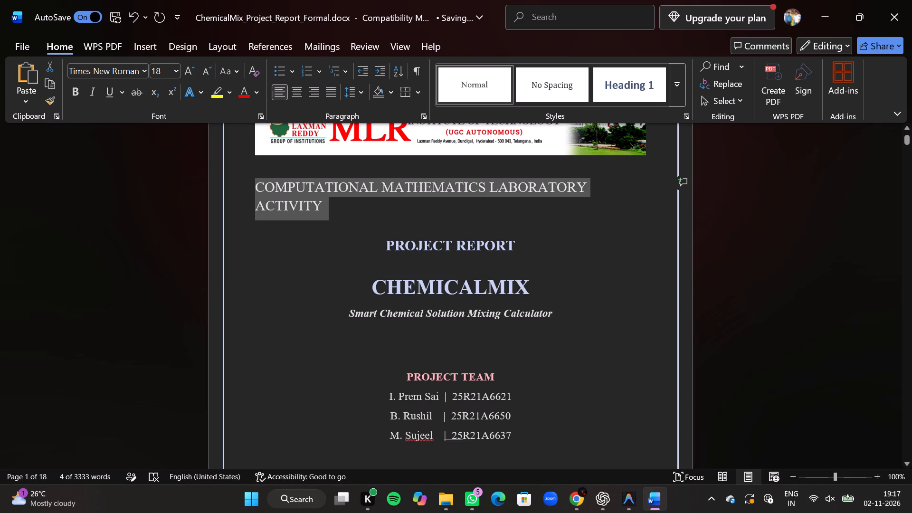
{"action": "key", "text": "ctrl+shift+comma"}
{"action": "left_click", "coordinate": [584, 214]}
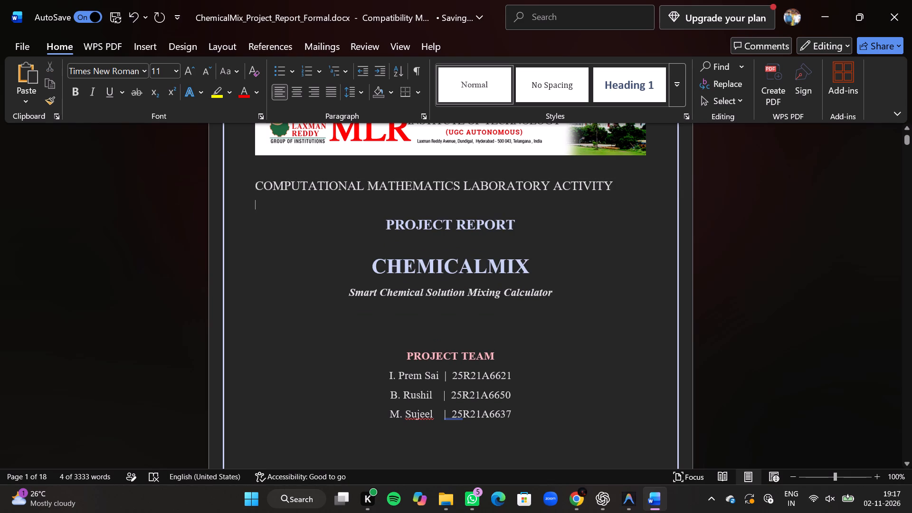
Center the "COMPUTATIONAL MATHEMATICS LABORATORY ACTIVITY" line on the cover page.
{"action": "left_click_drag", "start_coordinate": [617, 180], "coordinate": [303, 182]}
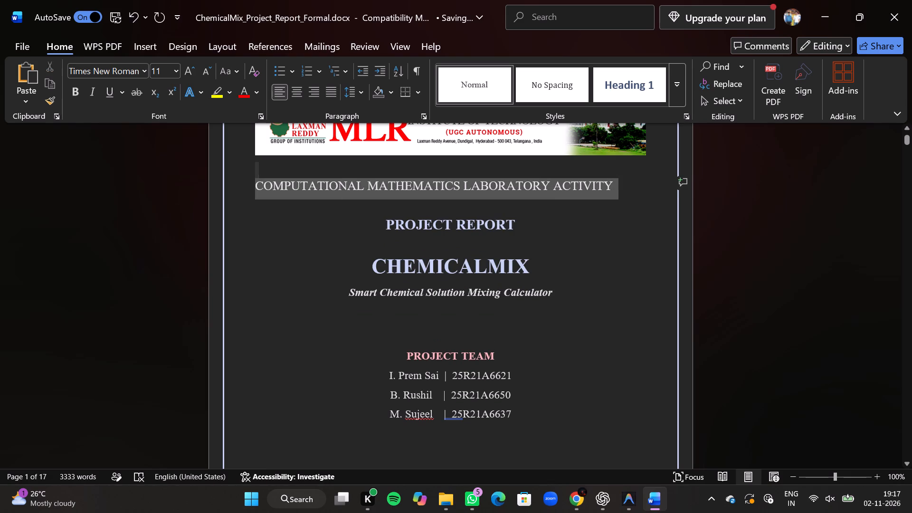
{"action": "left_click_drag", "start_coordinate": [303, 182], "coordinate": [294, 184]}
{"action": "left_click", "coordinate": [297, 100]}
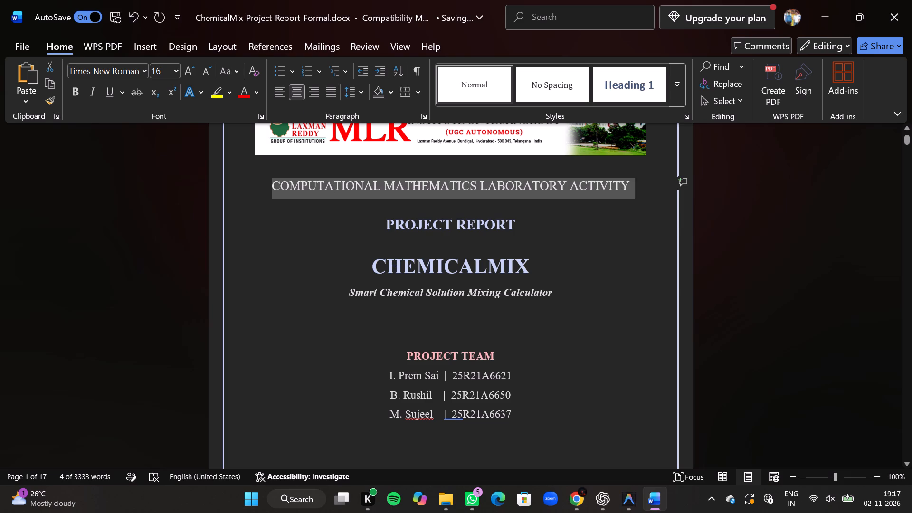
Delete the PROJECT REPORT heading above the CHEMICALMIX title on the cover page.
{"action": "left_click_drag", "start_coordinate": [527, 228], "coordinate": [370, 227]}
{"action": "key", "text": "BackSpace"}
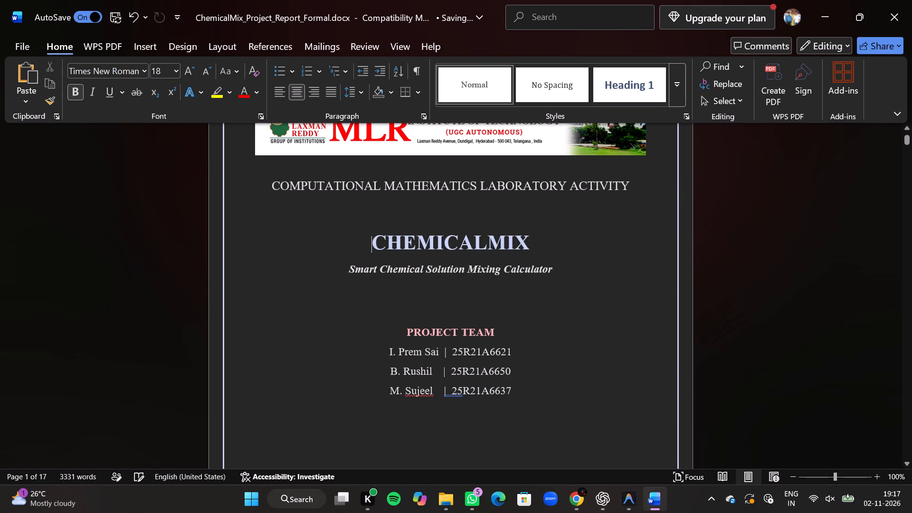
Delete the entire DECLARATION and ACKNOWLEDGEMENT sections that precede the ABSTRACT.
{"action": "scroll", "coordinate": [478, 273], "scroll_direction": "down", "scroll_amount": 3}
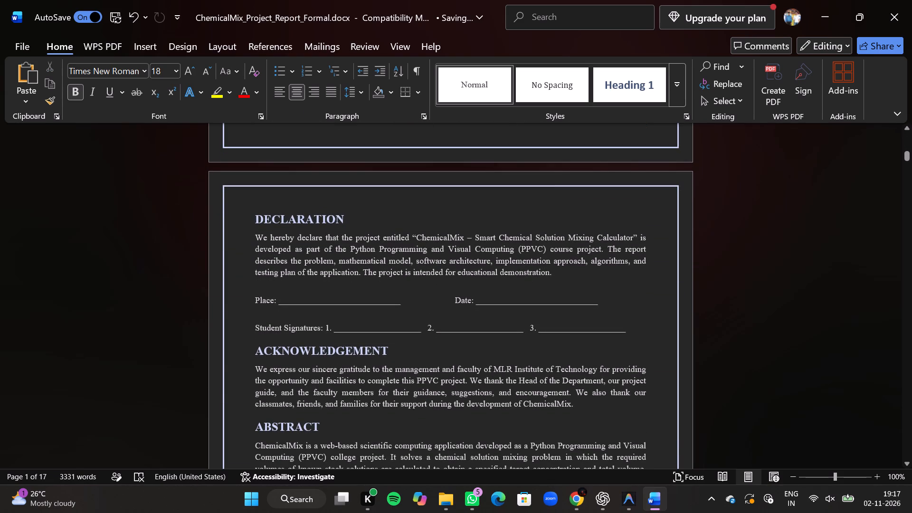
{"action": "left_click_drag", "start_coordinate": [585, 413], "coordinate": [262, 218]}
{"action": "key", "text": "BackSpace"}
Insert two blank lines between the end of the abstract text and the TABLE OF CONTENTS heading.
{"action": "scroll", "coordinate": [262, 218], "scroll_direction": "right", "scroll_amount": 2}
{"action": "scroll", "coordinate": [262, 218], "scroll_direction": "up", "scroll_amount": 1}
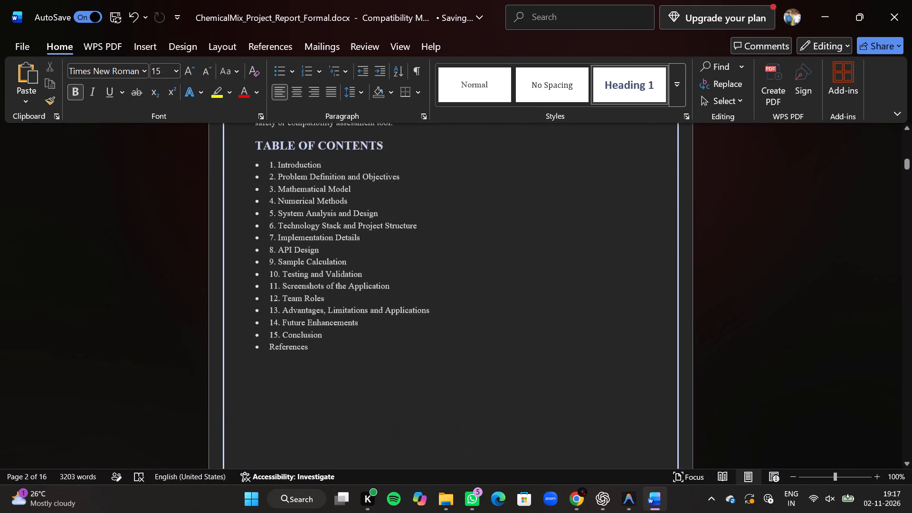
{"action": "scroll", "coordinate": [262, 218], "scroll_direction": "up", "scroll_amount": 1}
{"action": "left_click", "coordinate": [402, 253]}
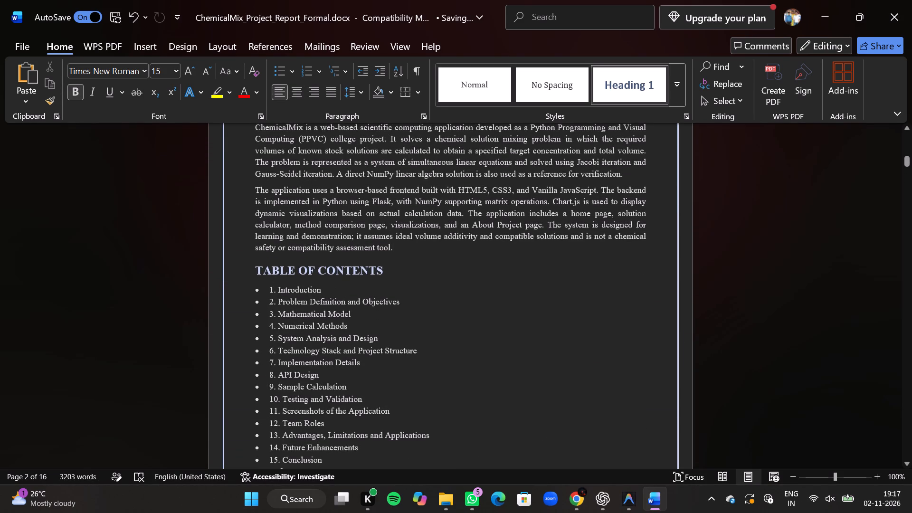
{"action": "key", "text": "Return"}
{"action": "scroll", "coordinate": [402, 253], "scroll_direction": "down", "scroll_amount": 1}
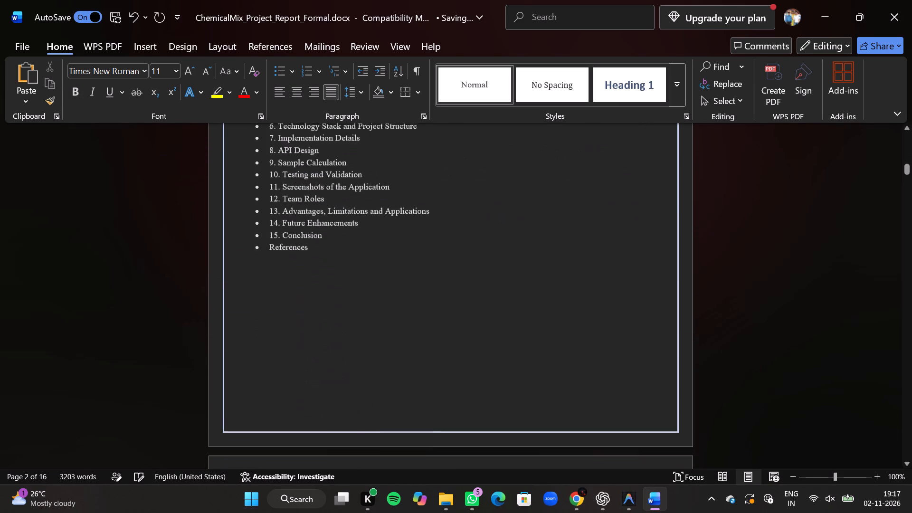
{"action": "scroll", "coordinate": [402, 253], "scroll_direction": "down", "scroll_amount": 1}
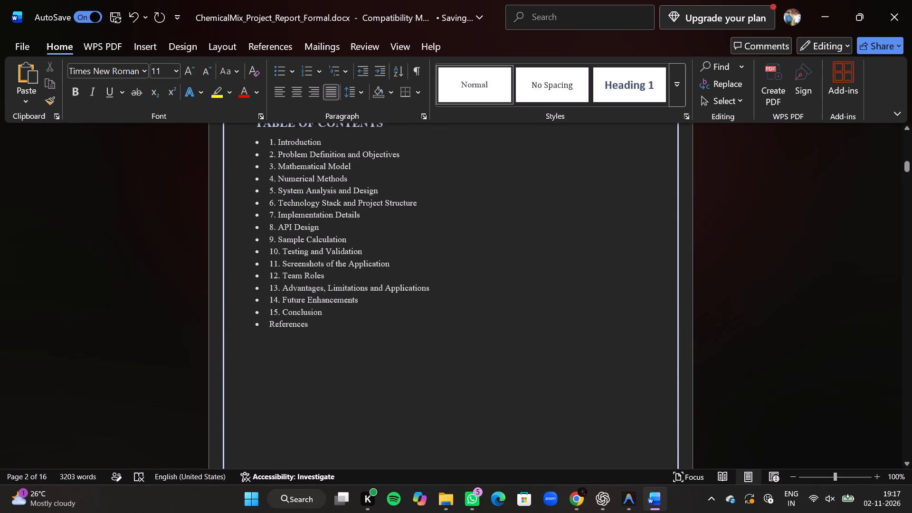
{"action": "key", "text": "Return"}
Insert a blank line between the ABSTRACT heading and its first paragraph.
{"action": "scroll", "coordinate": [402, 253], "scroll_direction": "right", "scroll_amount": 1}
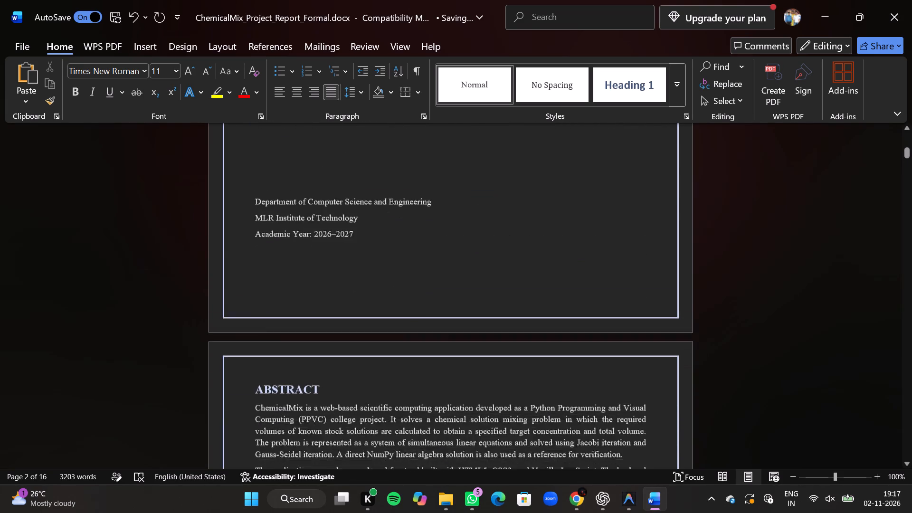
{"action": "scroll", "coordinate": [402, 253], "scroll_direction": "right", "scroll_amount": 1}
{"action": "scroll", "coordinate": [402, 253], "scroll_direction": "left", "scroll_amount": 1}
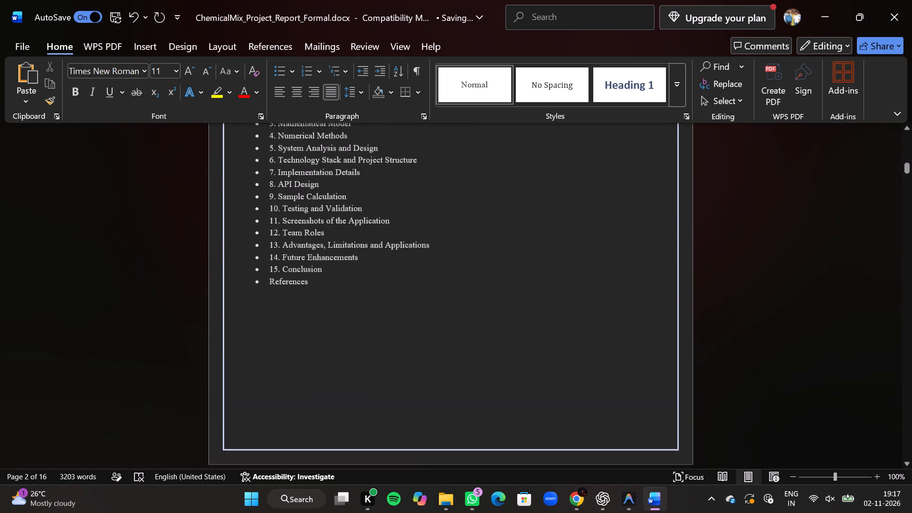
{"action": "scroll", "coordinate": [402, 253], "scroll_direction": "left", "scroll_amount": 1}
{"action": "scroll", "coordinate": [403, 299], "scroll_direction": "up", "scroll_amount": 1}
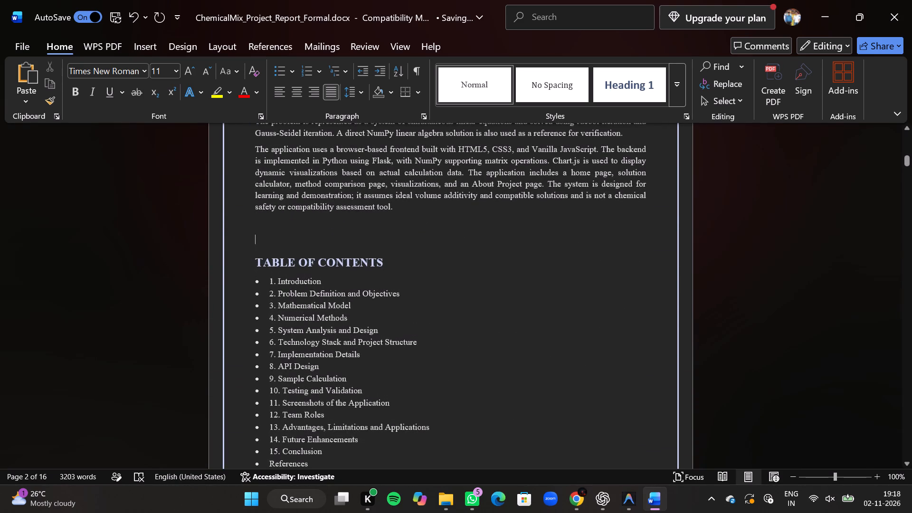
{"action": "scroll", "coordinate": [403, 299], "scroll_direction": "up", "scroll_amount": 1}
{"action": "left_click", "coordinate": [372, 293]}
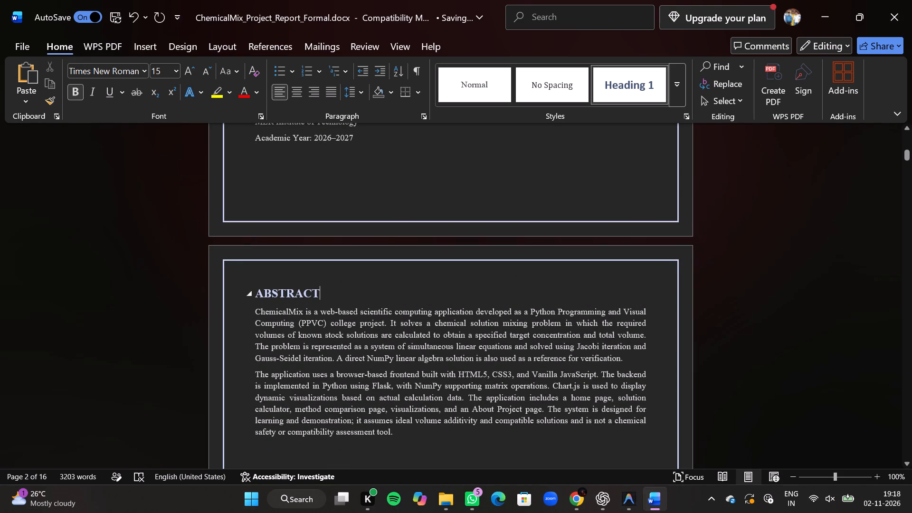
{"action": "key", "text": "Return"}
Insert a blank line between the TABLE OF CONTENTS heading and the list of contents.
{"action": "scroll", "coordinate": [372, 293], "scroll_direction": "down", "scroll_amount": 1}
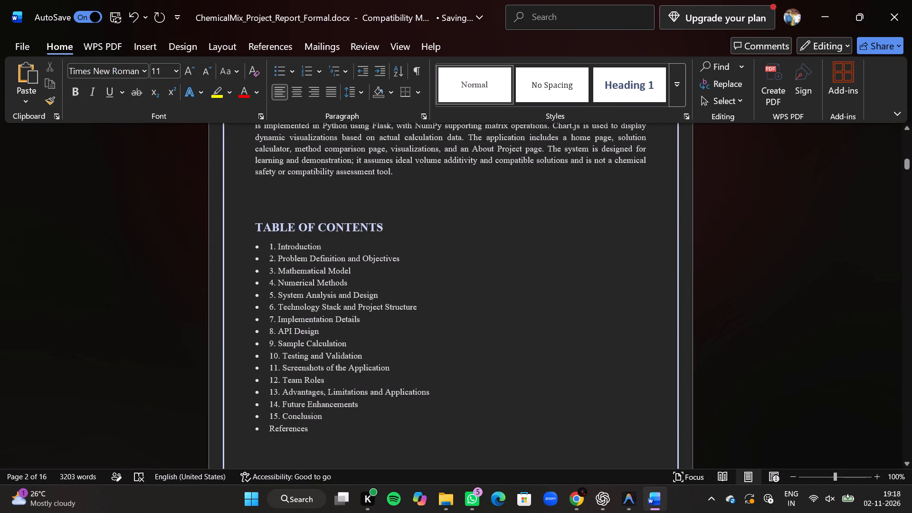
{"action": "left_click", "coordinate": [414, 218]}
{"action": "key", "text": "Return"}
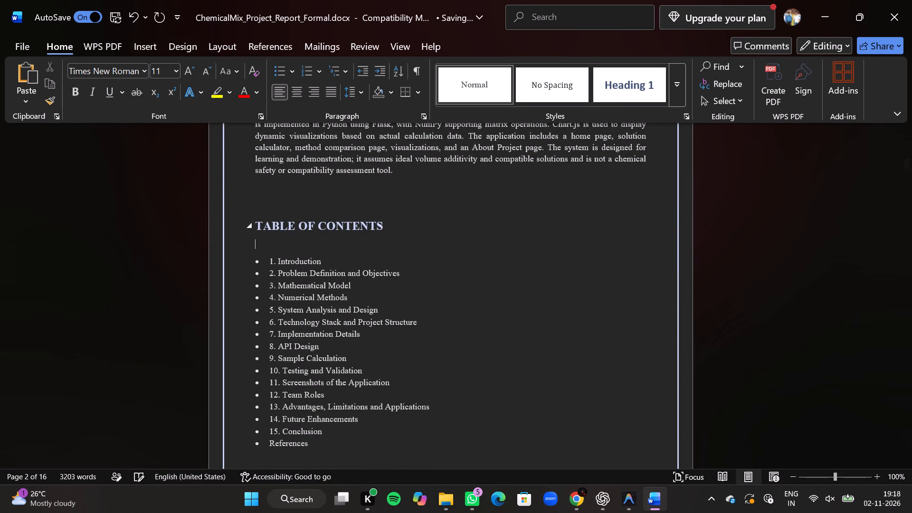
Change the shading of both header cells, Symbol / Input and Meaning, in the 2.1 Input Parameters table to white.
{"action": "scroll", "coordinate": [414, 218], "scroll_direction": "down", "scroll_amount": 2}
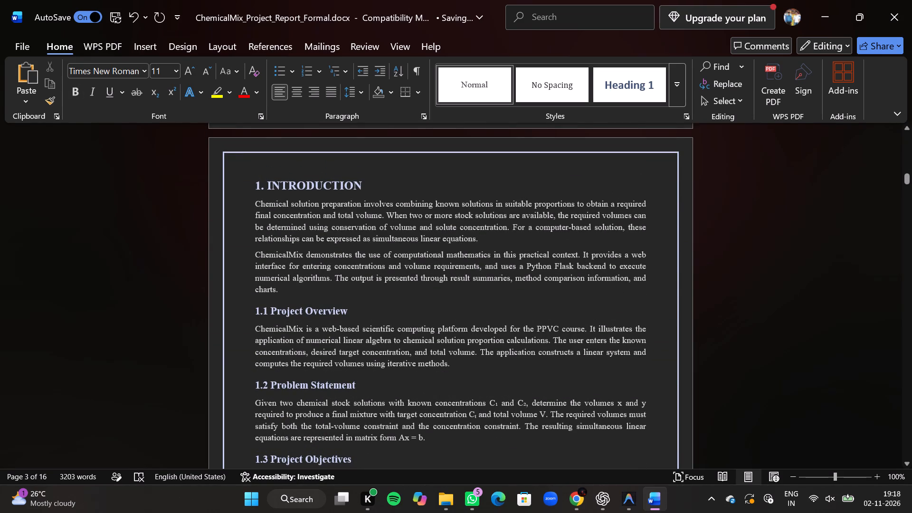
{"action": "scroll", "coordinate": [414, 218], "scroll_direction": "down", "scroll_amount": 1}
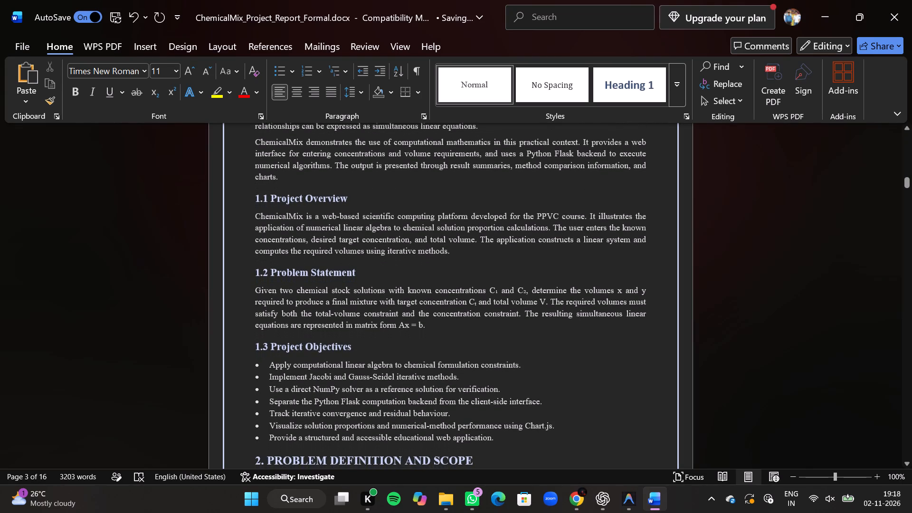
{"action": "scroll", "coordinate": [414, 218], "scroll_direction": "down", "scroll_amount": 2}
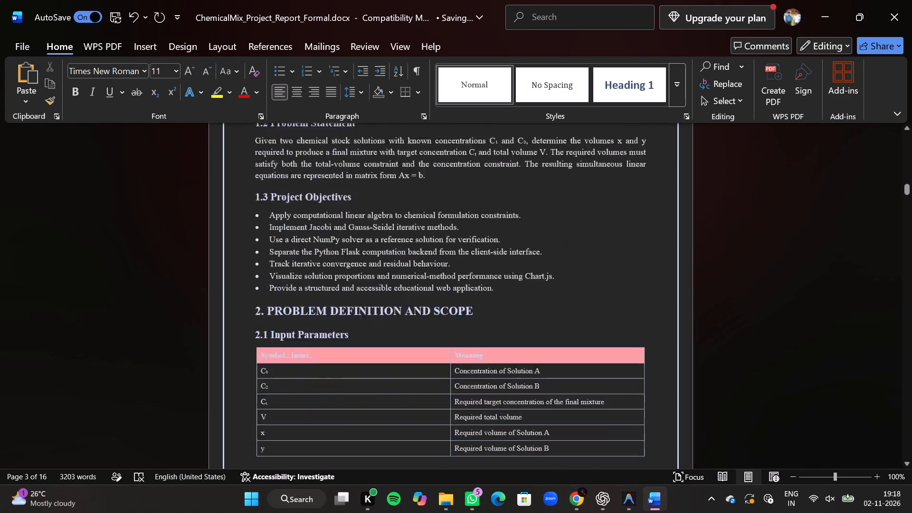
{"action": "scroll", "coordinate": [414, 218], "scroll_direction": "down", "scroll_amount": 1}
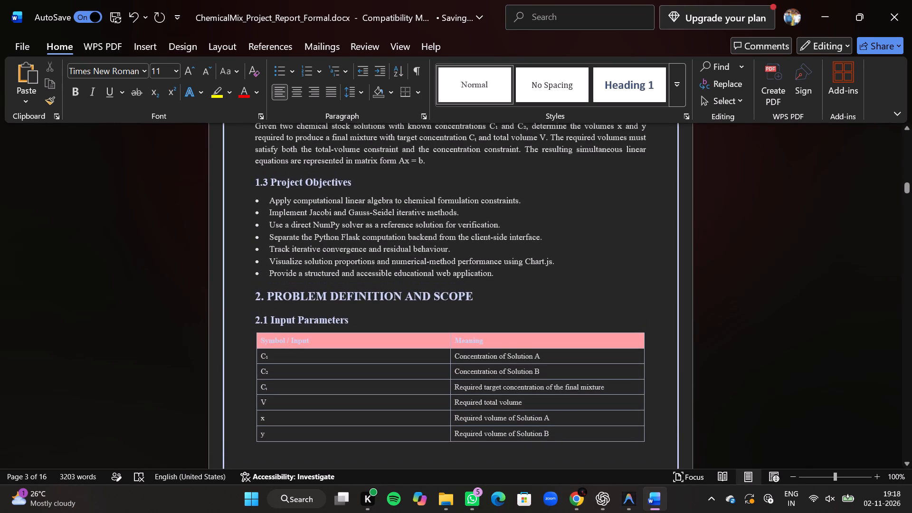
{"action": "scroll", "coordinate": [414, 218], "scroll_direction": "down", "scroll_amount": 1}
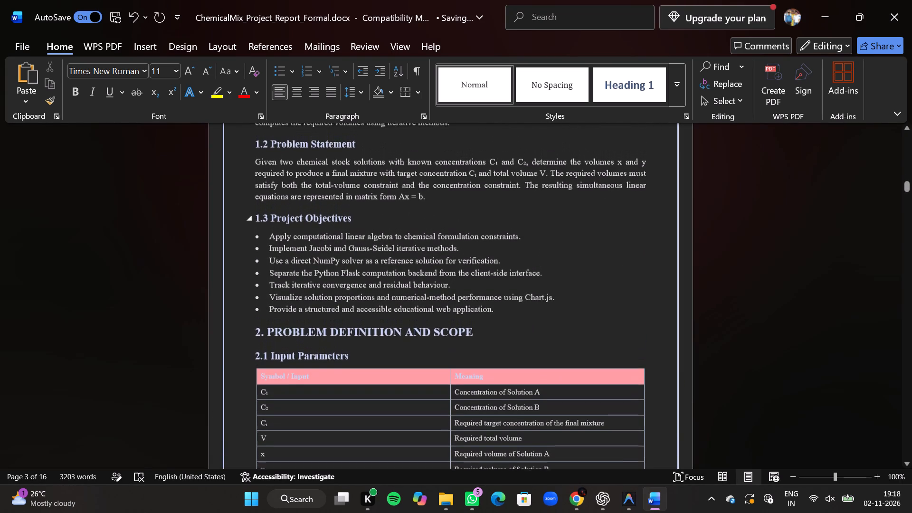
{"action": "scroll", "coordinate": [414, 218], "scroll_direction": "down", "scroll_amount": 1}
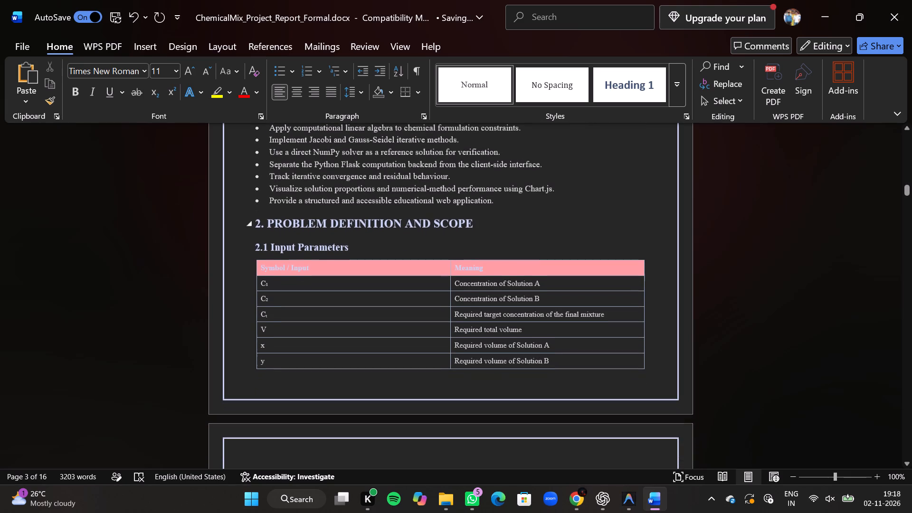
{"action": "left_click", "coordinate": [418, 268]}
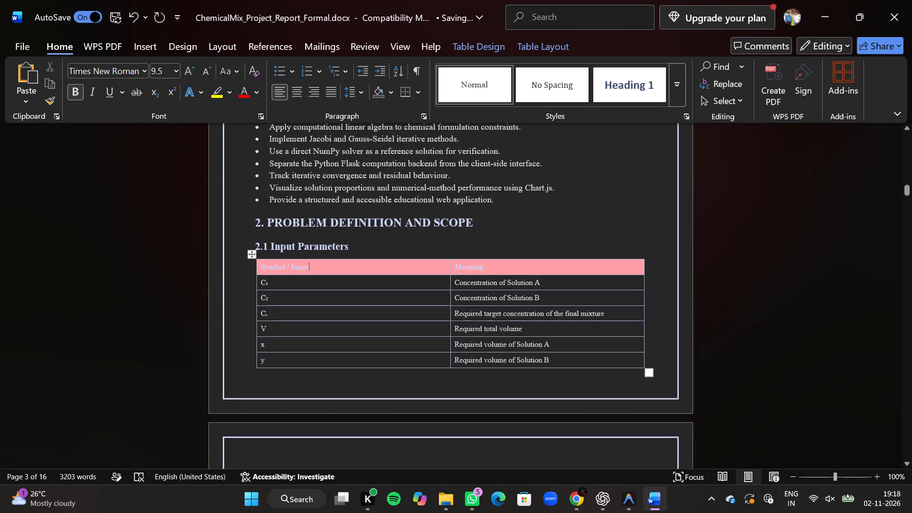
{"action": "left_click", "coordinate": [481, 35]}
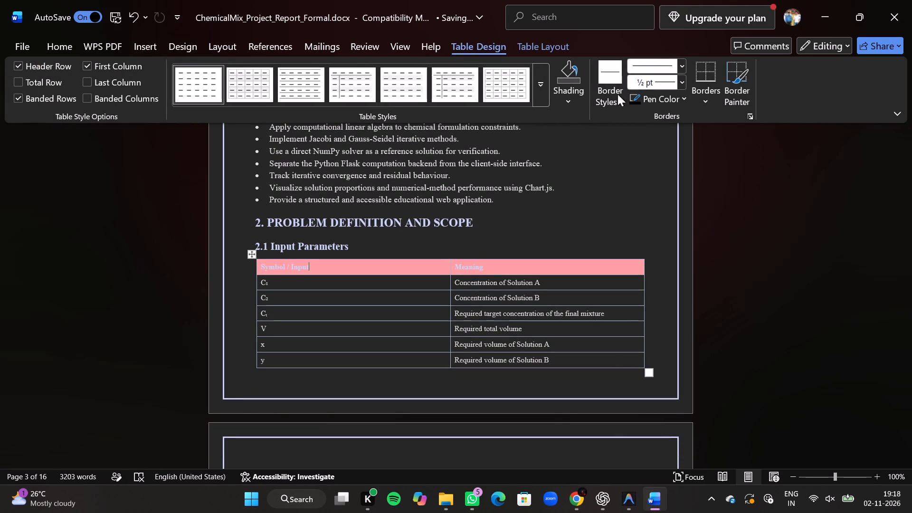
{"action": "left_click", "coordinate": [576, 100]}
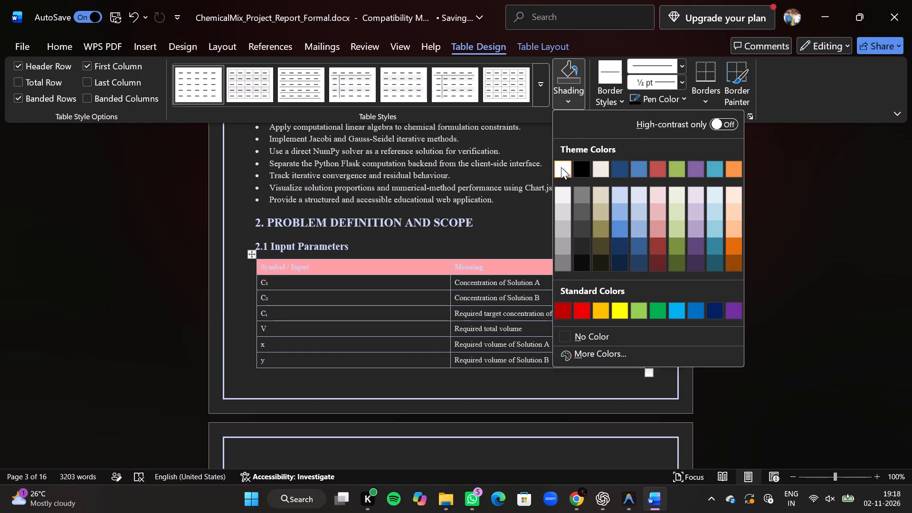
{"action": "left_click", "coordinate": [561, 167]}
{"action": "left_click", "coordinate": [557, 263]}
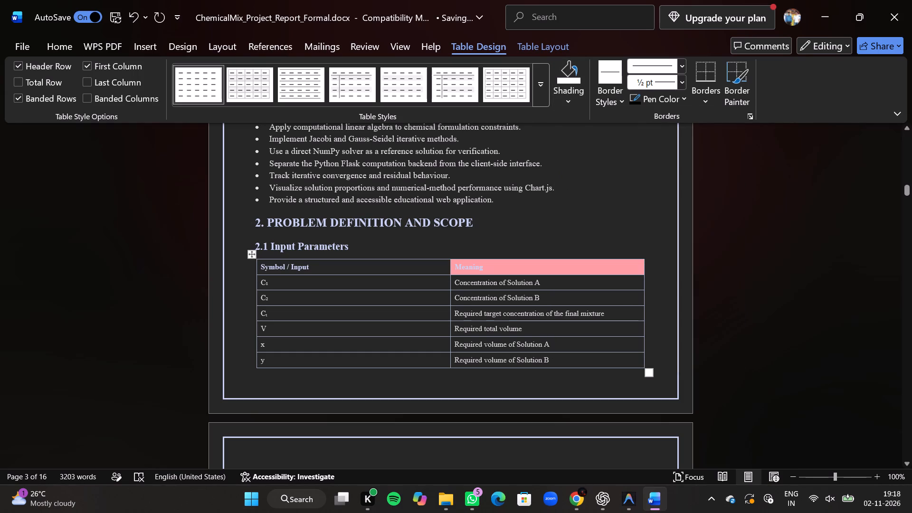
{"action": "left_click", "coordinate": [567, 95]}
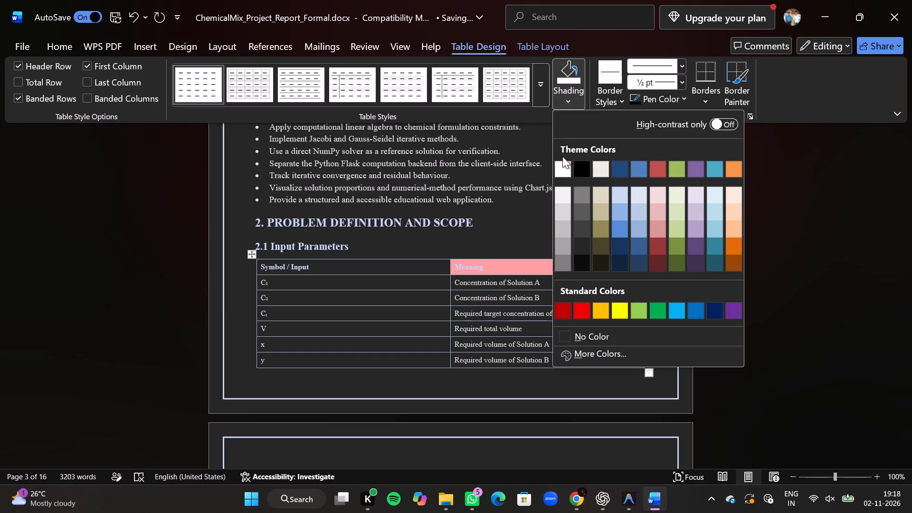
{"action": "left_click", "coordinate": [560, 166]}
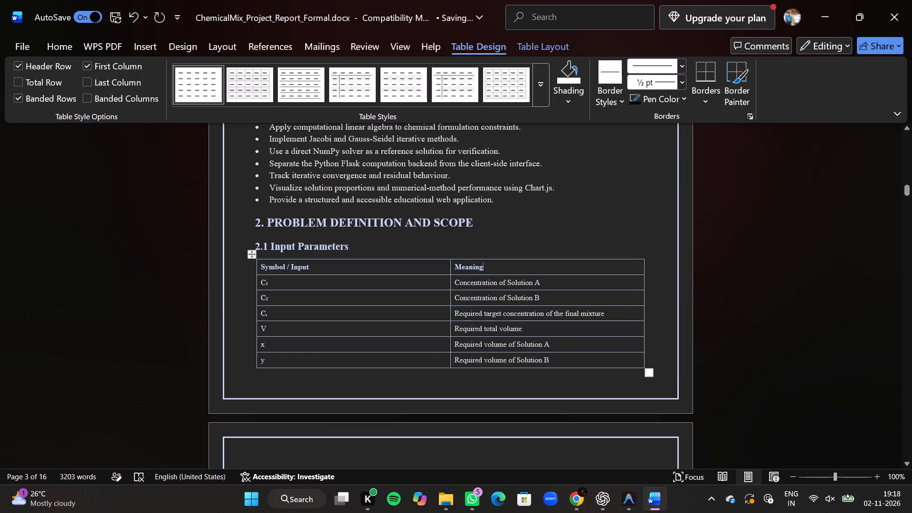
{"action": "left_click", "coordinate": [175, 301]}
{"action": "left_click", "coordinate": [773, 218]}
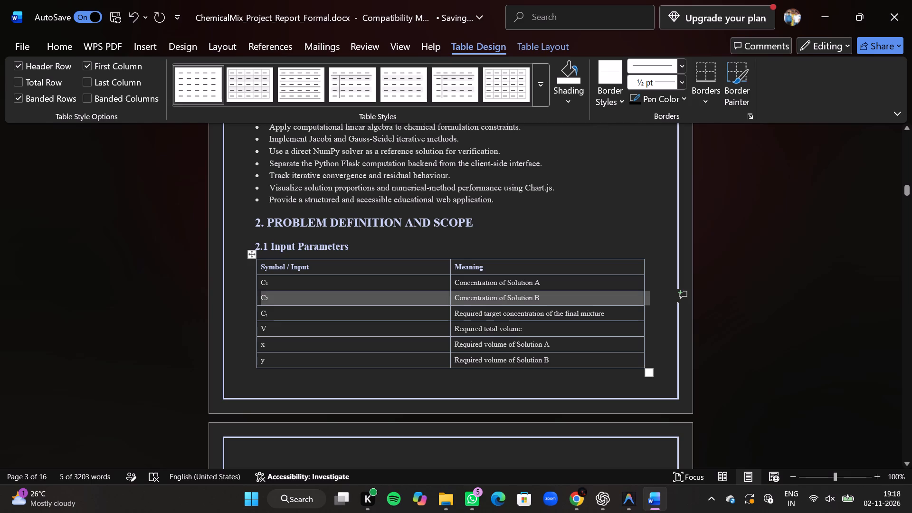
Replace the word "Governing" with "Volume" in the 3.1 heading under MATHEMATICAL MODEL, adding a space after it.
{"action": "scroll", "coordinate": [544, 228], "scroll_direction": "down", "scroll_amount": 1}
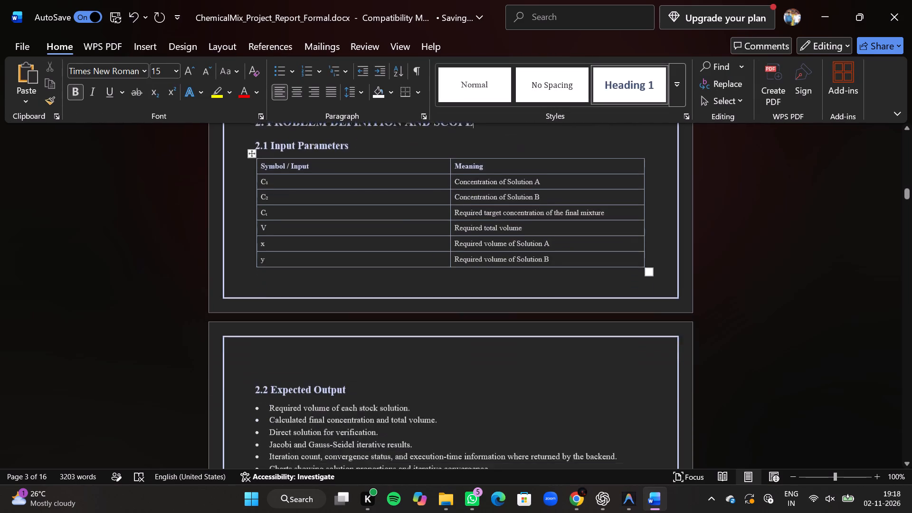
{"action": "scroll", "coordinate": [544, 228], "scroll_direction": "down", "scroll_amount": 2}
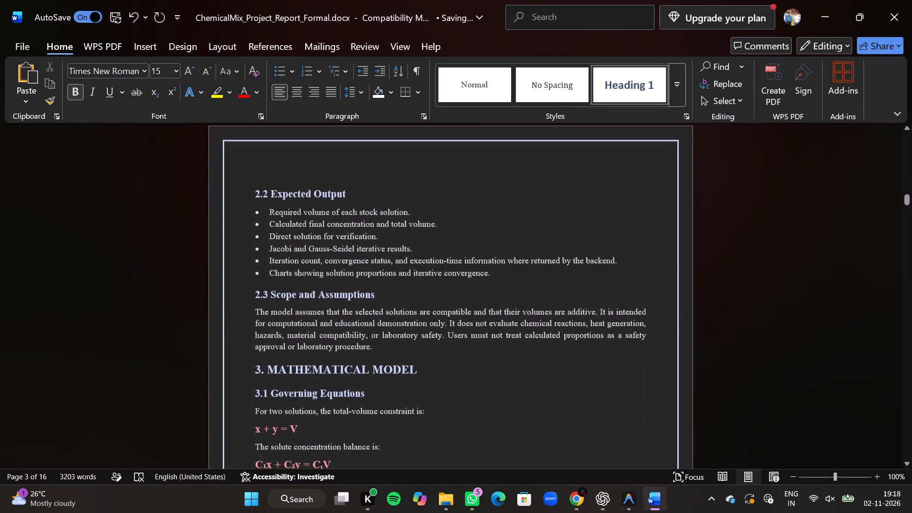
{"action": "scroll", "coordinate": [544, 228], "scroll_direction": "down", "scroll_amount": 1}
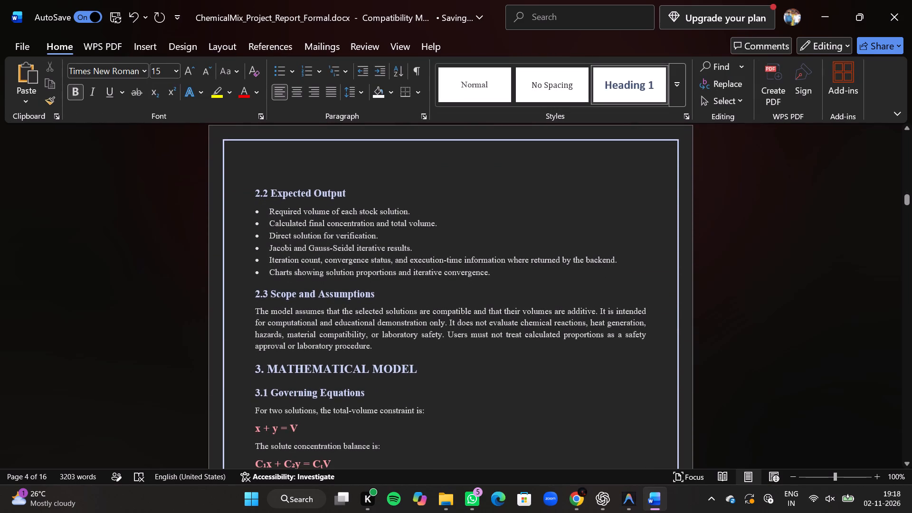
{"action": "scroll", "coordinate": [410, 273], "scroll_direction": "down", "scroll_amount": 1}
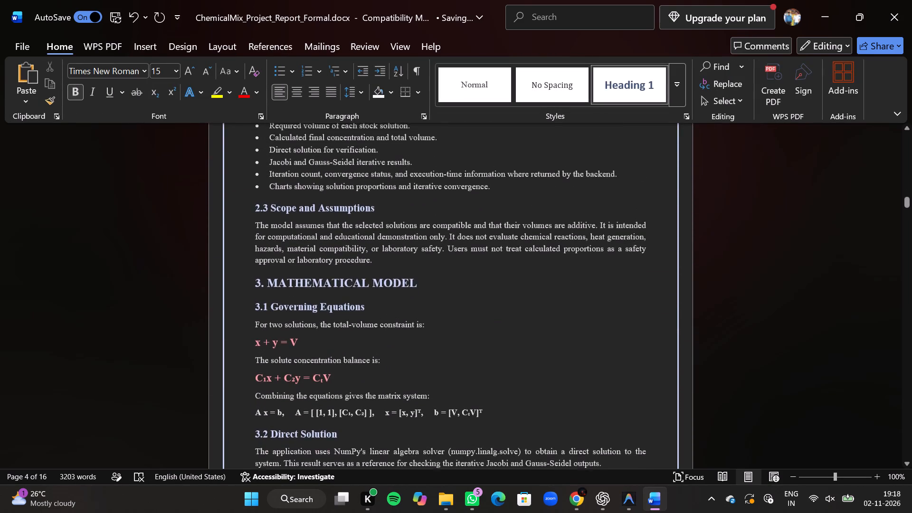
{"action": "scroll", "coordinate": [410, 273], "scroll_direction": "down", "scroll_amount": 2}
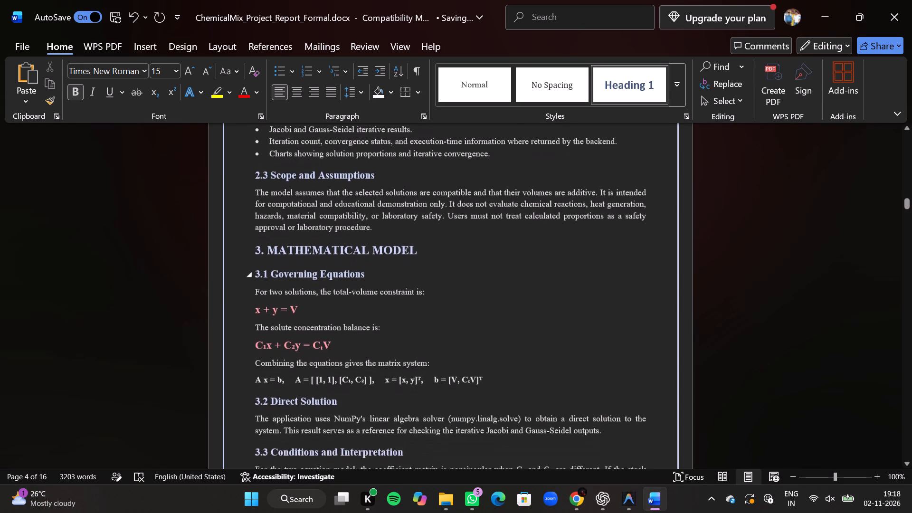
{"action": "scroll", "coordinate": [410, 273], "scroll_direction": "down", "scroll_amount": 1}
{"action": "scroll", "coordinate": [410, 273], "scroll_direction": "right", "scroll_amount": 1}
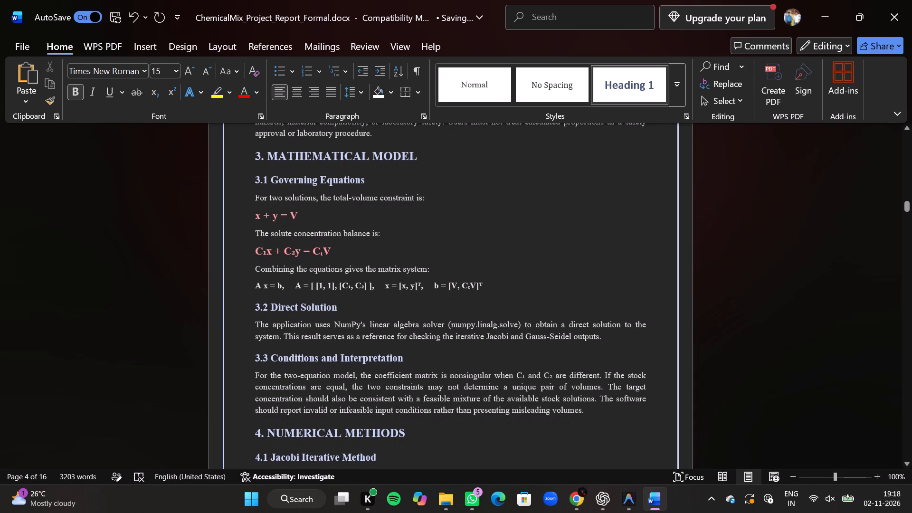
{"action": "left_click", "coordinate": [318, 181]}
{"action": "key", "text": "BackSpace"}
{"action": "key", "text": "BackSpace"}
{"action": "key", "text": "BackSpace"}
{"action": "key", "text": "BackSpace"}
{"action": "key", "text": "BackSpace"}
{"action": "key", "text": "BackSpace"}
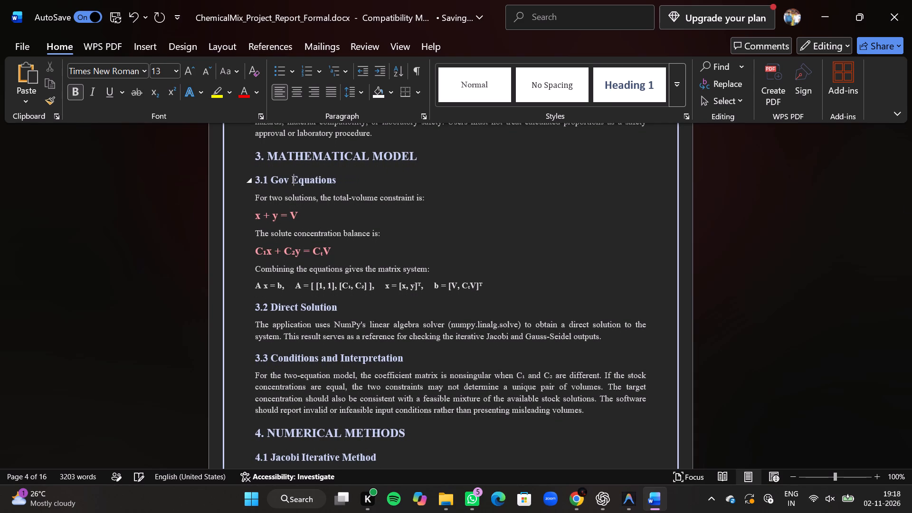
{"action": "key", "text": "BackSpace"}
{"action": "key", "text": "BackSpace"}
{"action": "key", "text": "BackSpace"}
{"action": "type", "text": "Volume"}
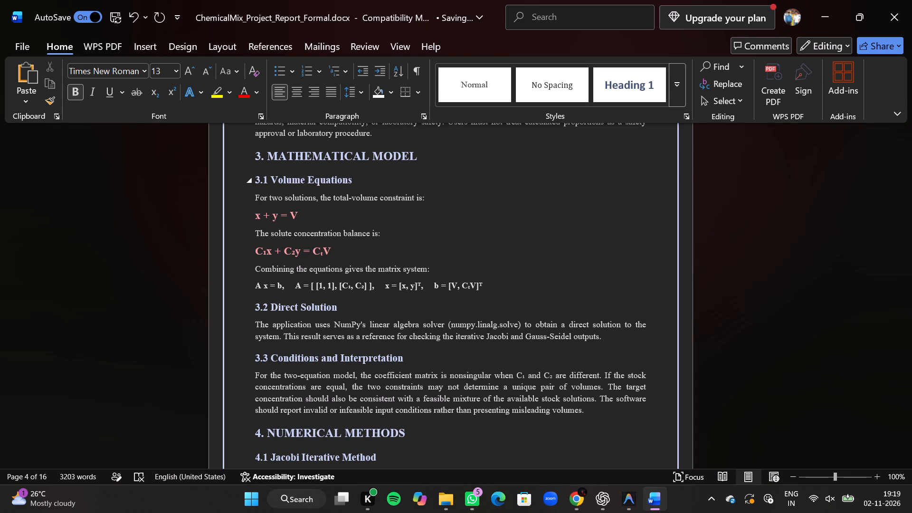
{"action": "key", "text": "space"}
Review the equations and text of section 3 MATHEMATICAL MODEL and the start of section 4 NUMERICAL METHODS.
{"action": "scroll", "coordinate": [353, 303], "scroll_direction": "down", "scroll_amount": 1}
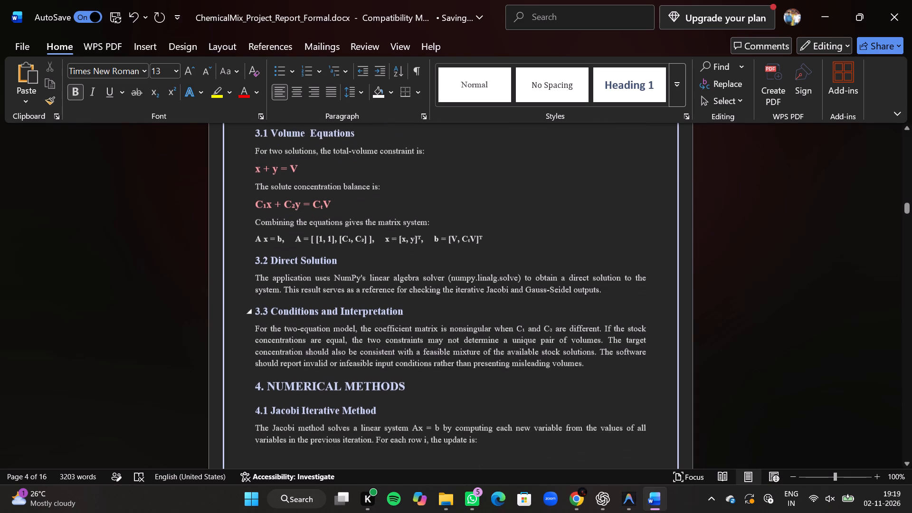
{"action": "scroll", "coordinate": [353, 303], "scroll_direction": "down", "scroll_amount": 1}
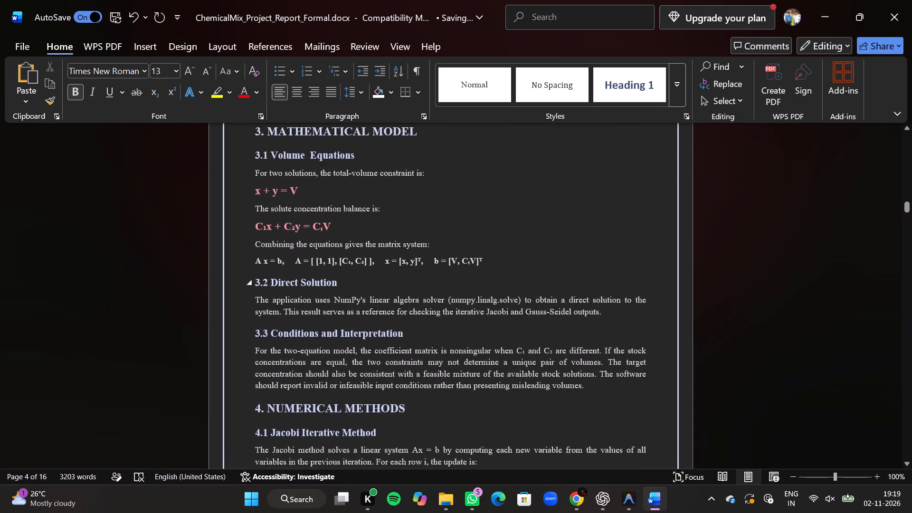
{"action": "scroll", "coordinate": [353, 303], "scroll_direction": "down", "scroll_amount": 2}
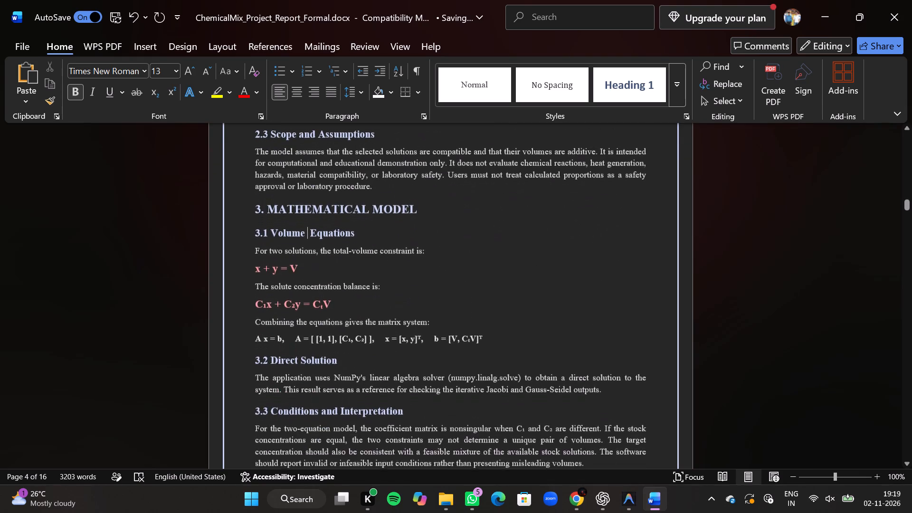
{"action": "scroll", "coordinate": [353, 303], "scroll_direction": "down", "scroll_amount": 1}
{"action": "scroll", "coordinate": [353, 303], "scroll_direction": "up", "scroll_amount": 1}
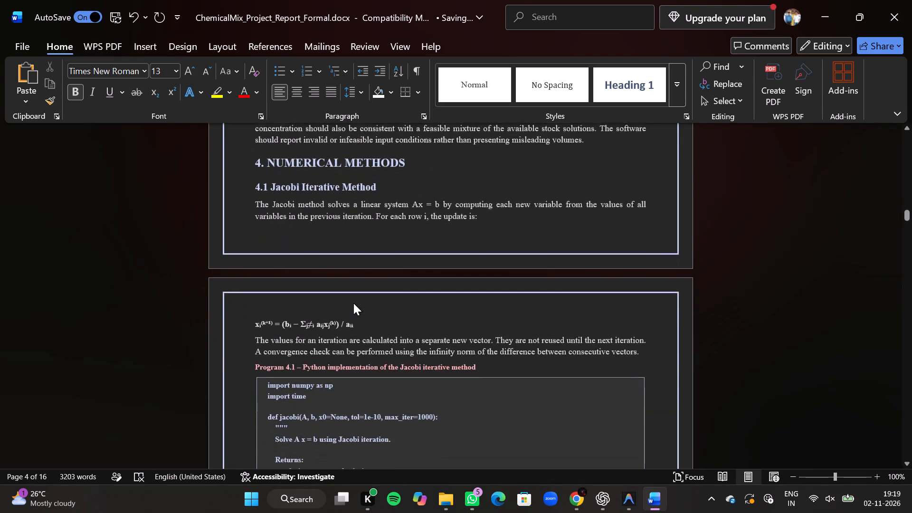
{"action": "scroll", "coordinate": [353, 303], "scroll_direction": "up", "scroll_amount": 2}
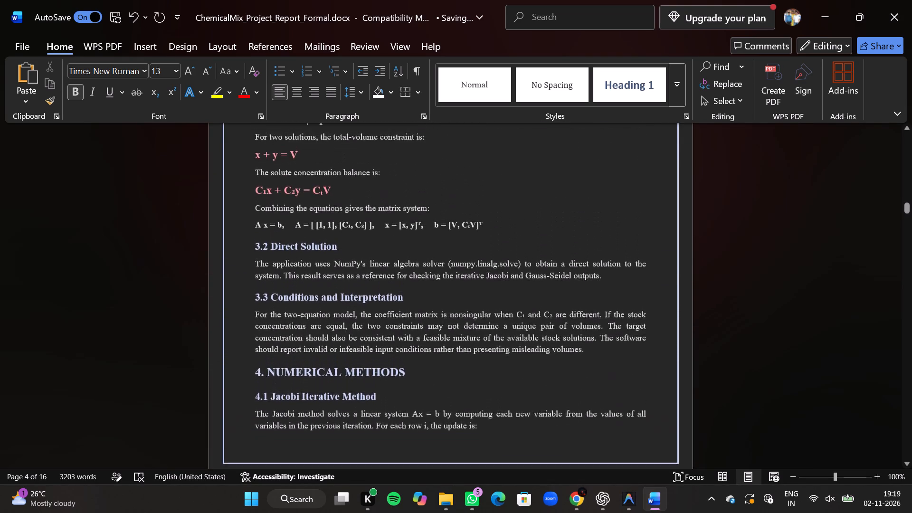
{"action": "scroll", "coordinate": [353, 303], "scroll_direction": "up", "scroll_amount": 1}
{"action": "scroll", "coordinate": [353, 303], "scroll_direction": "down", "scroll_amount": 2}
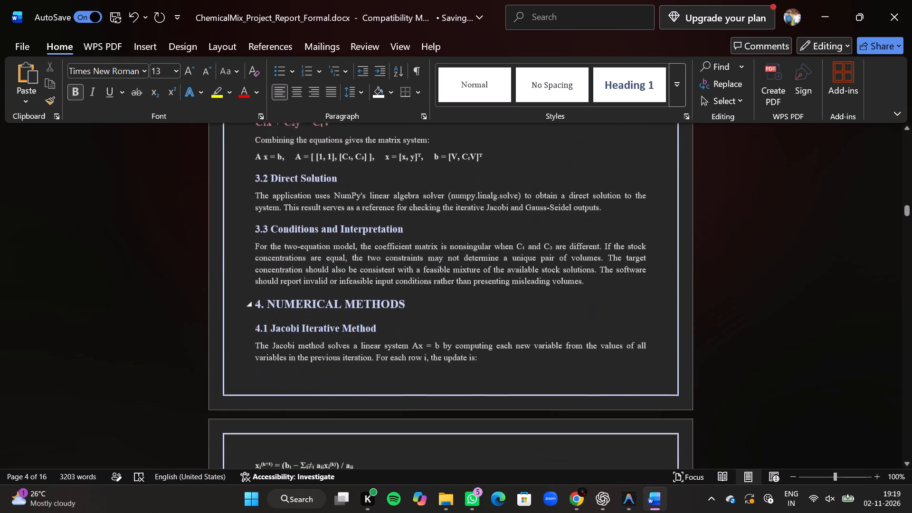
{"action": "scroll", "coordinate": [353, 303], "scroll_direction": "down", "scroll_amount": 2}
{"action": "scroll", "coordinate": [353, 303], "scroll_direction": "up", "scroll_amount": 1}
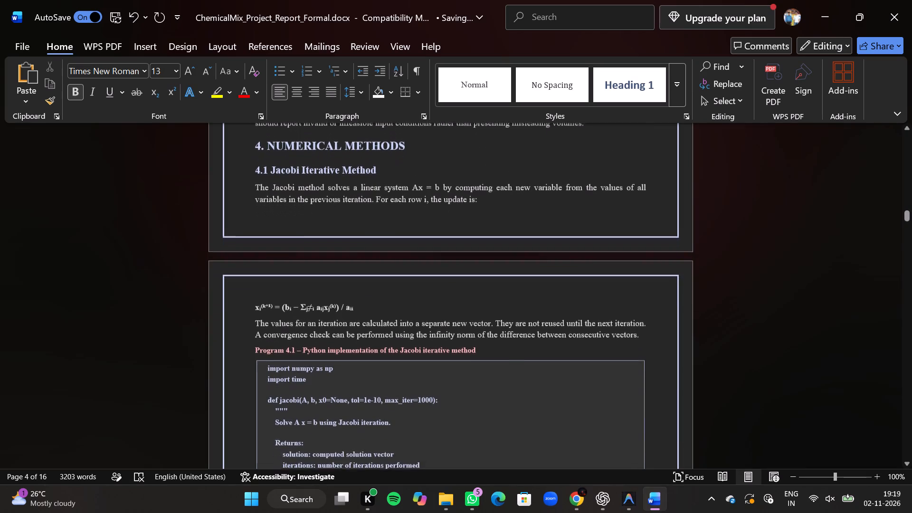
{"action": "scroll", "coordinate": [353, 303], "scroll_direction": "up", "scroll_amount": 2}
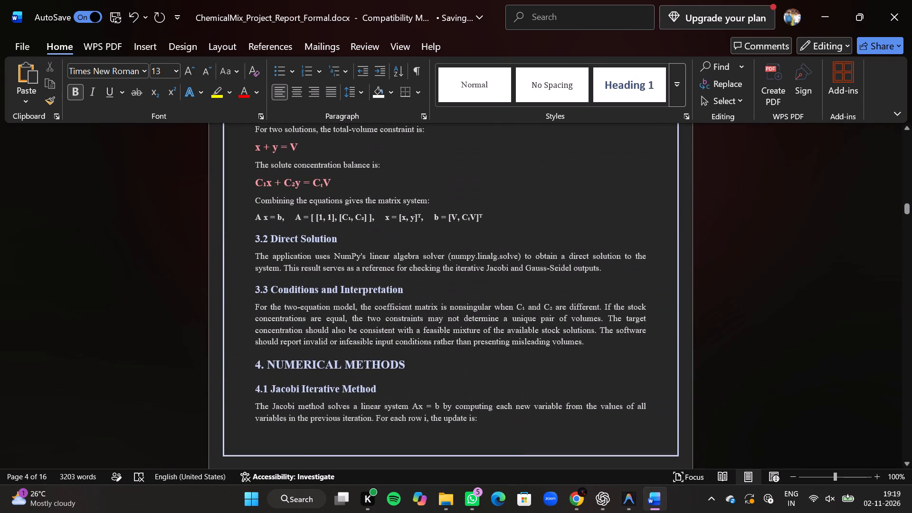
{"action": "scroll", "coordinate": [353, 303], "scroll_direction": "up", "scroll_amount": 1}
{"action": "scroll", "coordinate": [366, 262], "scroll_direction": "up", "scroll_amount": 1}
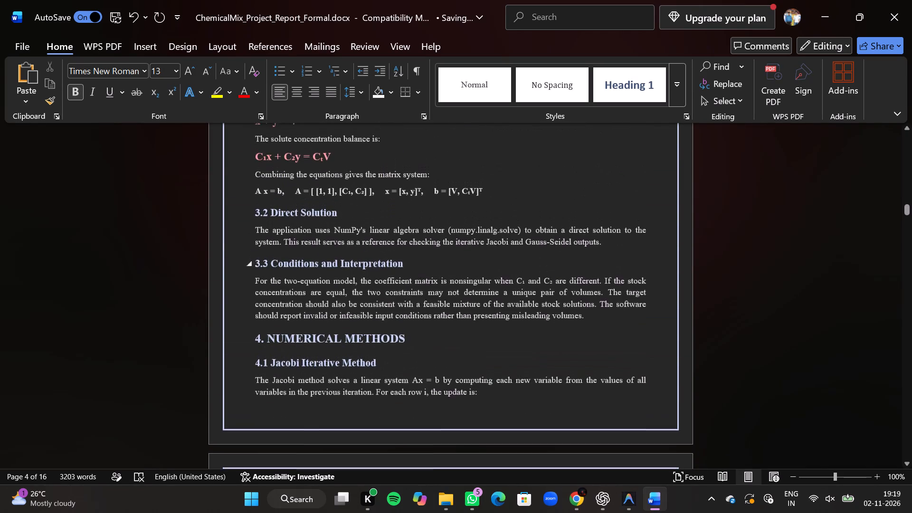
Delete the 2.3 Scope and Assumptions heading together with its paragraph.
{"action": "scroll", "coordinate": [366, 262], "scroll_direction": "up", "scroll_amount": 1}
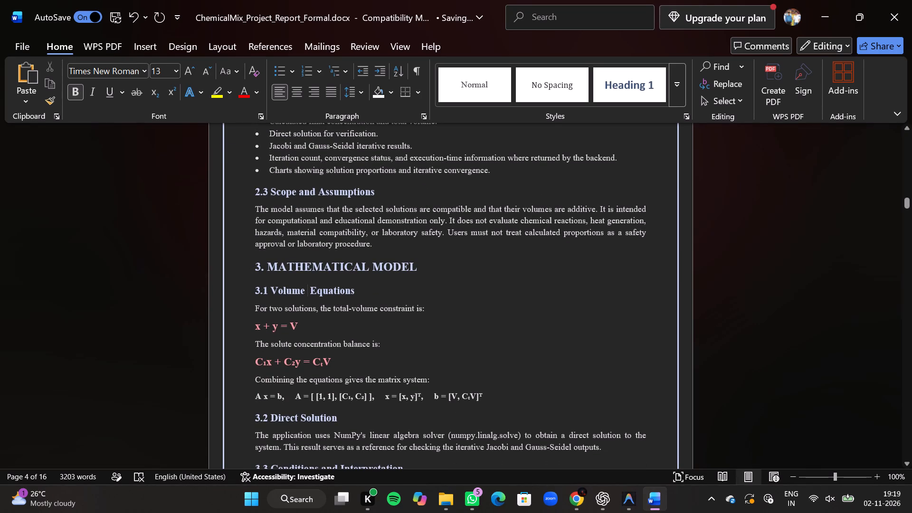
{"action": "left_click_drag", "start_coordinate": [383, 247], "coordinate": [278, 200]}
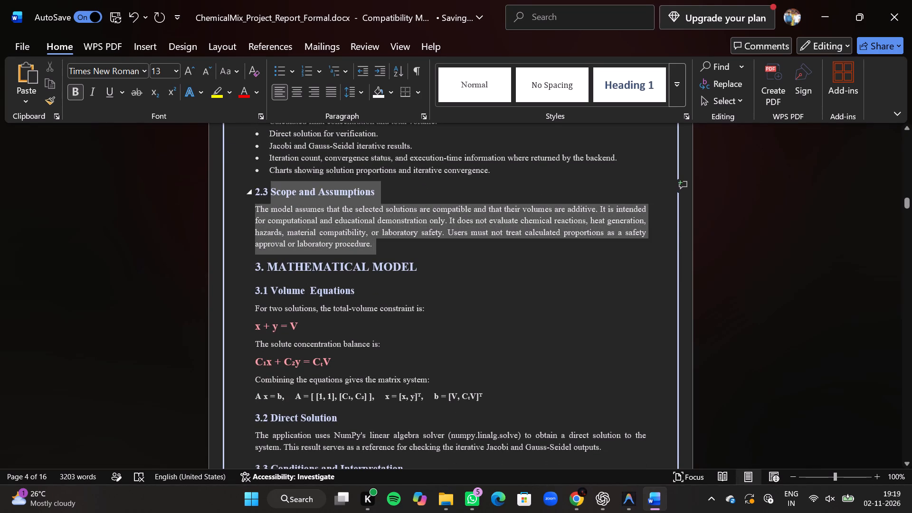
{"action": "left_click_drag", "start_coordinate": [278, 200], "coordinate": [253, 189]}
{"action": "key", "text": "BackSpace"}
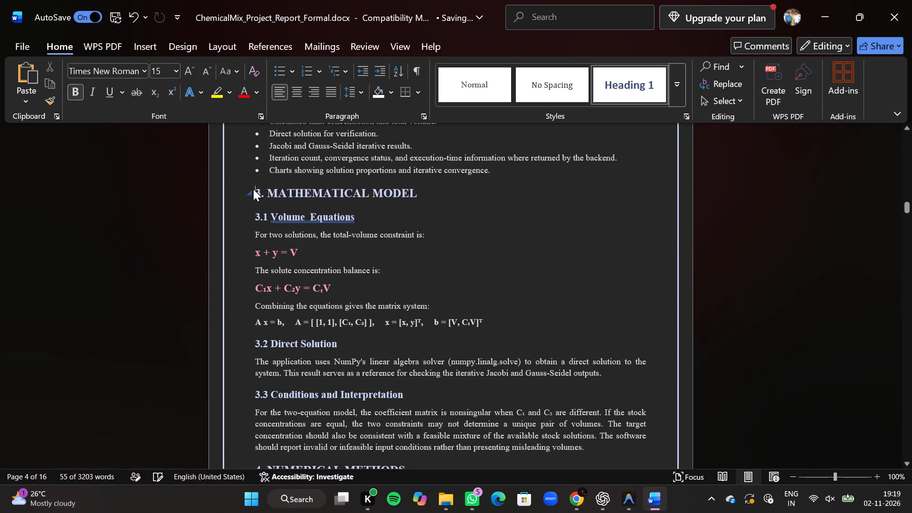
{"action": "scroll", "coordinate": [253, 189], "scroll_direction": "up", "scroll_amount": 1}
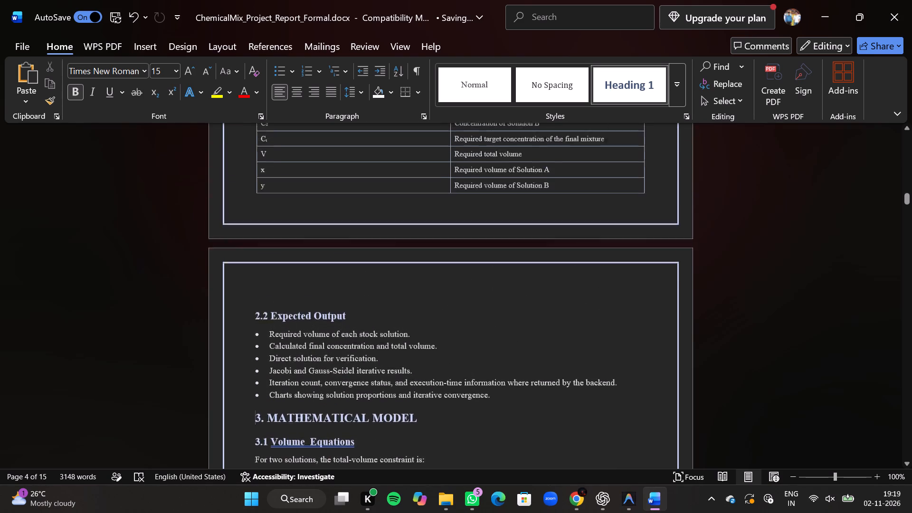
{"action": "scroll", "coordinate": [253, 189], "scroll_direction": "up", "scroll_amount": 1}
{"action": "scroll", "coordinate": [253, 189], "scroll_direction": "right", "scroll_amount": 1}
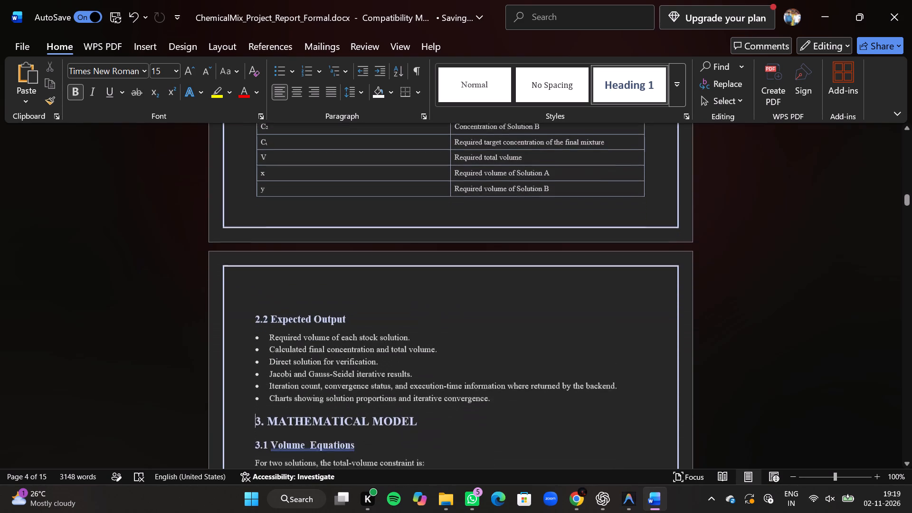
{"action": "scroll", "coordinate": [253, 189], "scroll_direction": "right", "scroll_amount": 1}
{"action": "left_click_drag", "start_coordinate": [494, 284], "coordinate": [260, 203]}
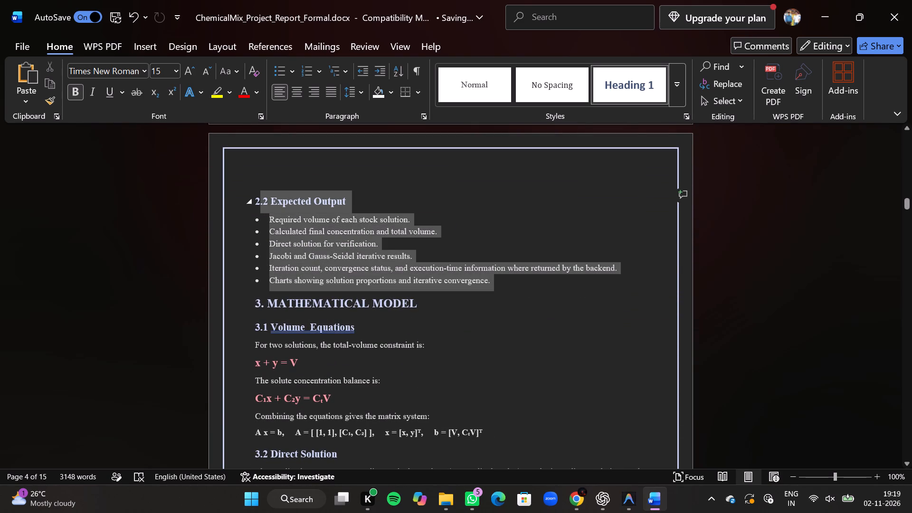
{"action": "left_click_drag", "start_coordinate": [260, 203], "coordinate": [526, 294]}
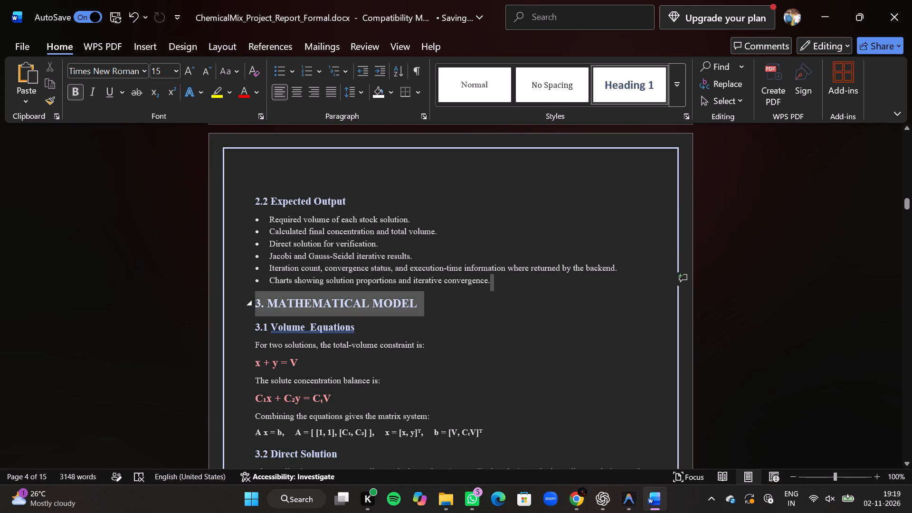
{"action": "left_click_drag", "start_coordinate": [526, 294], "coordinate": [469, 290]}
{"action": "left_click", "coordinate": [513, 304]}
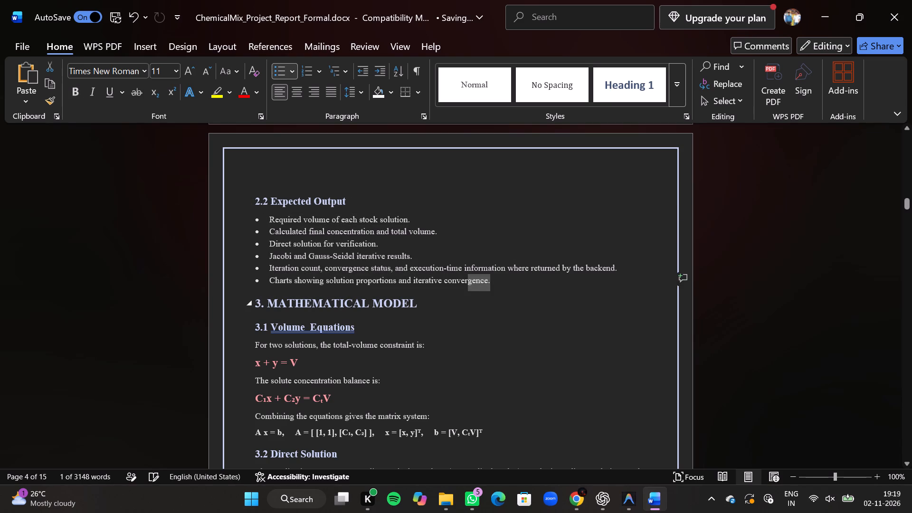
Review the report from the 2.1 Input Parameters table through section 3 to the Jacobi program listing in 4.1.
{"action": "scroll", "coordinate": [321, 207], "scroll_direction": "right", "scroll_amount": 1}
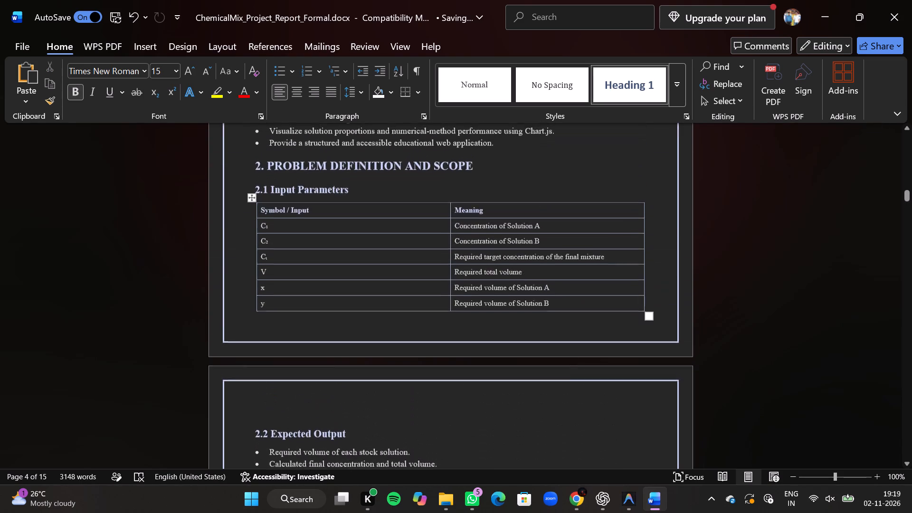
{"action": "scroll", "coordinate": [321, 207], "scroll_direction": "right", "scroll_amount": 2}
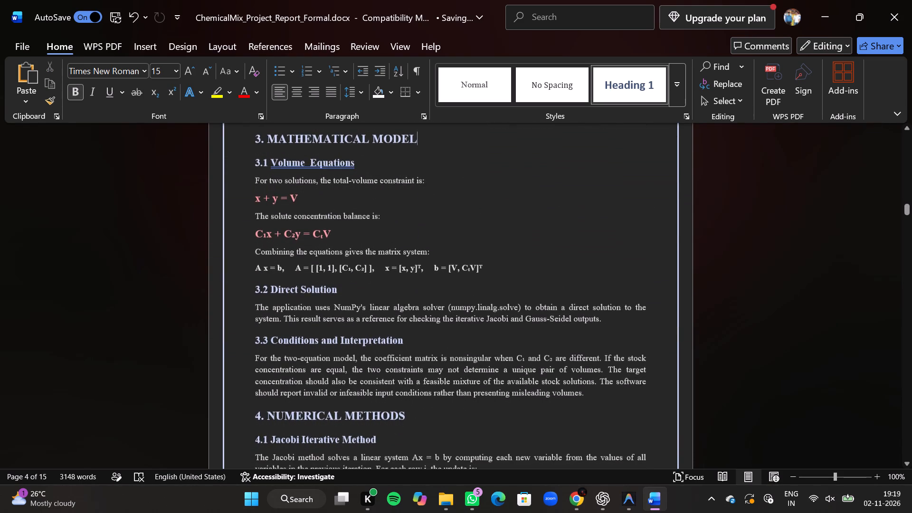
{"action": "scroll", "coordinate": [321, 207], "scroll_direction": "right", "scroll_amount": 1}
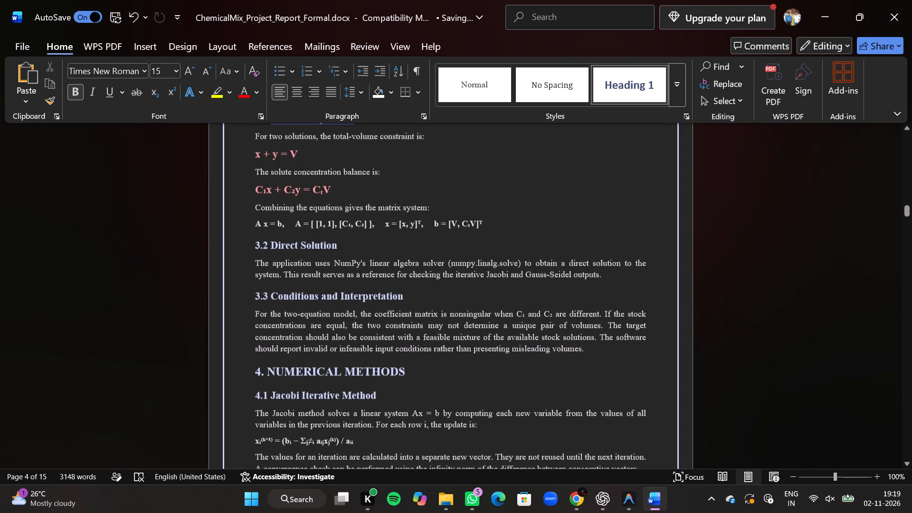
{"action": "scroll", "coordinate": [321, 207], "scroll_direction": "right", "scroll_amount": 1}
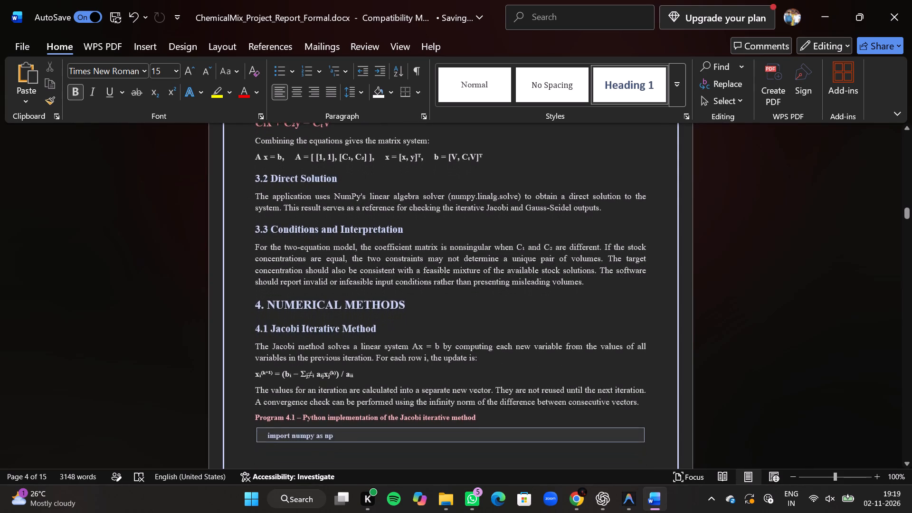
{"action": "scroll", "coordinate": [321, 207], "scroll_direction": "right", "scroll_amount": 2}
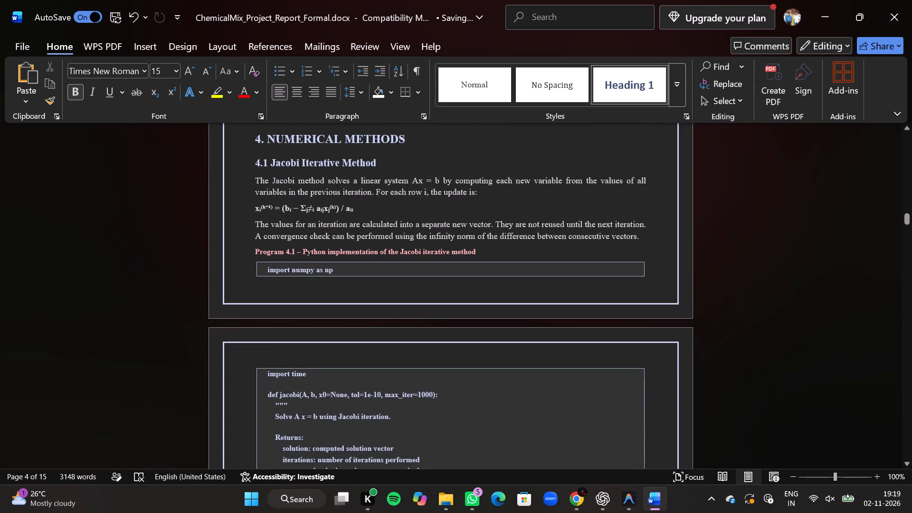
{"action": "scroll", "coordinate": [321, 207], "scroll_direction": "up", "scroll_amount": 2}
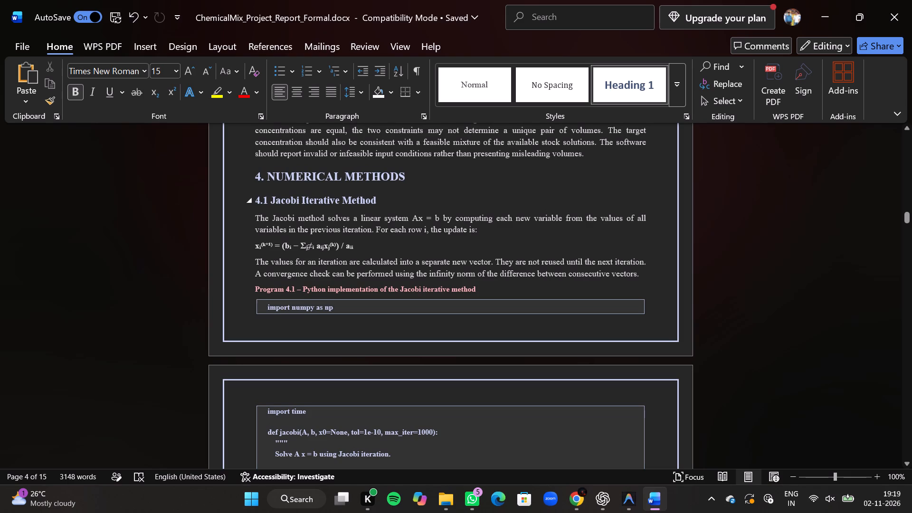
{"action": "scroll", "coordinate": [321, 207], "scroll_direction": "up", "scroll_amount": 2}
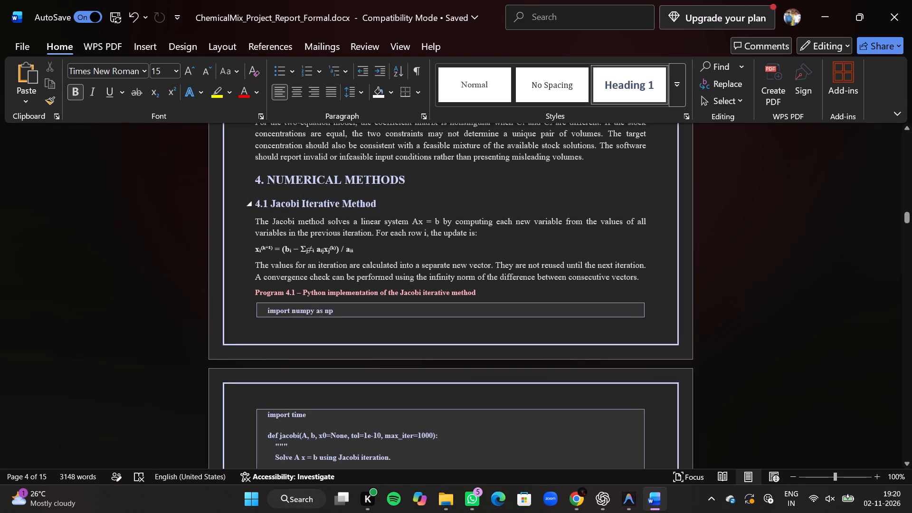
{"action": "scroll", "coordinate": [321, 207], "scroll_direction": "up", "scroll_amount": 1}
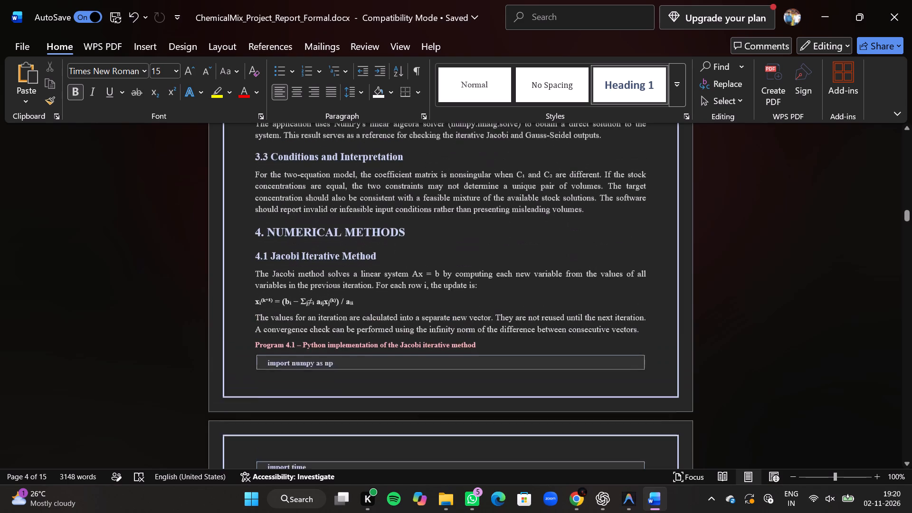
{"action": "scroll", "coordinate": [321, 207], "scroll_direction": "up", "scroll_amount": 1}
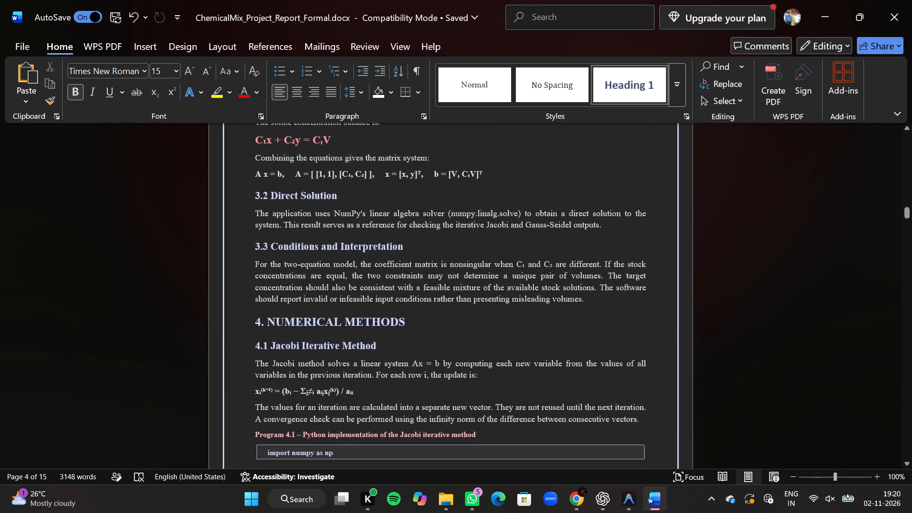
Delete the 3.3 Conditions and Interpretation heading together with its paragraph.
{"action": "scroll", "coordinate": [321, 207], "scroll_direction": "up", "scroll_amount": 1}
{"action": "left_click_drag", "start_coordinate": [597, 301], "coordinate": [457, 275]}
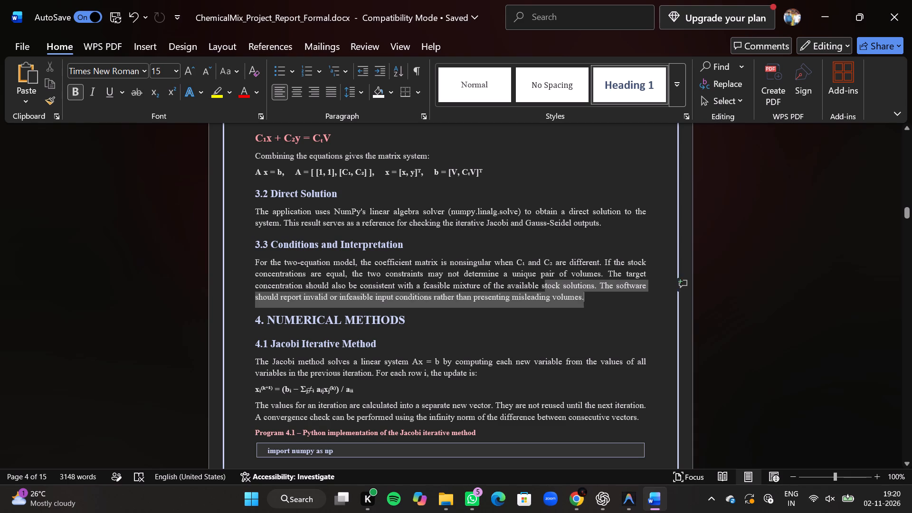
{"action": "left_click_drag", "start_coordinate": [457, 275], "coordinate": [255, 245]}
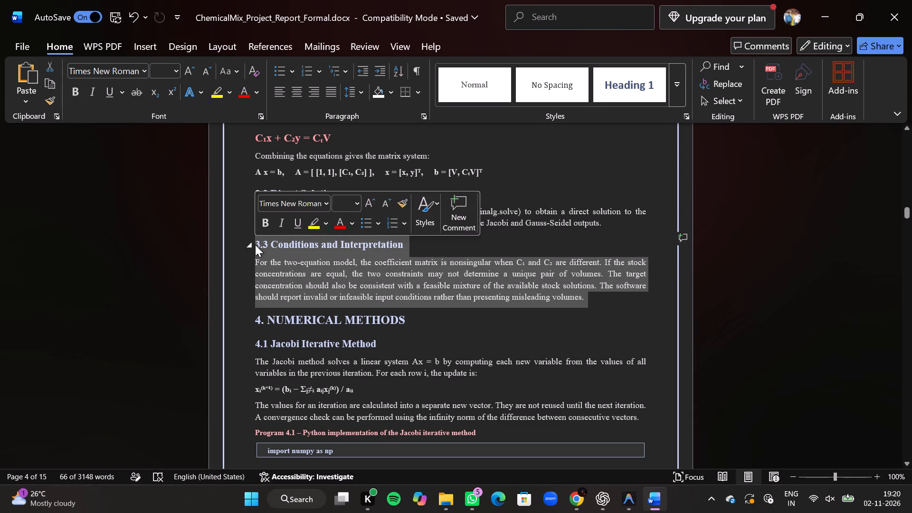
{"action": "key", "text": "BackSpace"}
Delete the entire 3. MATHEMATICAL MODEL section, from its heading through the 3.2 Direct Solution paragraph.
{"action": "scroll", "coordinate": [255, 245], "scroll_direction": "down", "scroll_amount": 1}
{"action": "scroll", "coordinate": [255, 245], "scroll_direction": "up", "scroll_amount": 1}
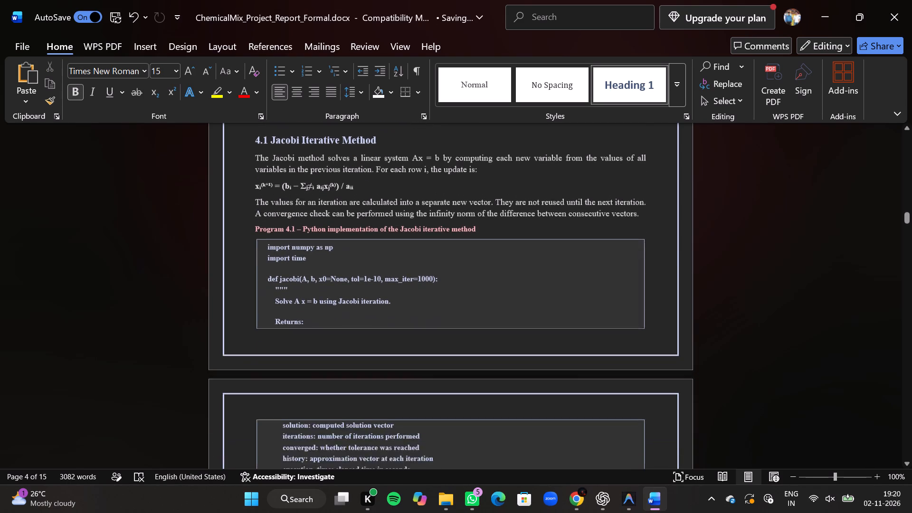
{"action": "scroll", "coordinate": [255, 245], "scroll_direction": "up", "scroll_amount": 1}
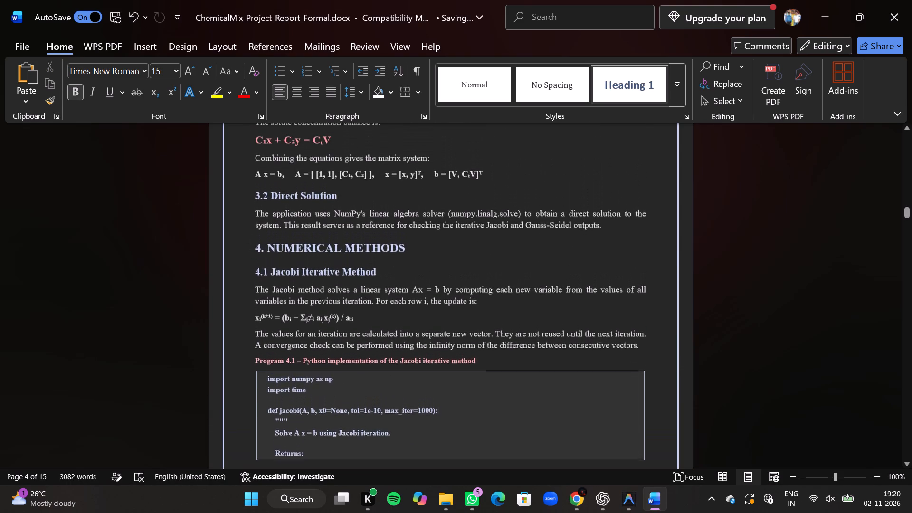
{"action": "scroll", "coordinate": [255, 245], "scroll_direction": "up", "scroll_amount": 1}
{"action": "scroll", "coordinate": [255, 245], "scroll_direction": "right", "scroll_amount": 1}
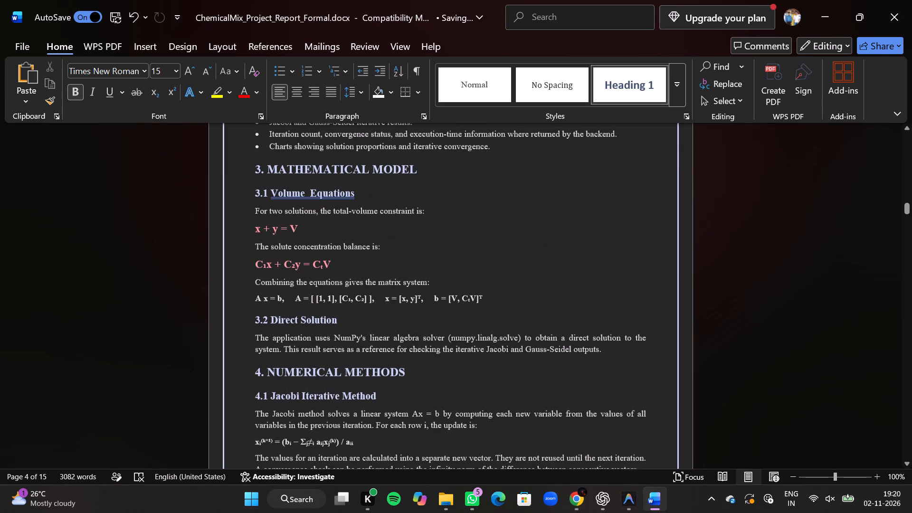
{"action": "scroll", "coordinate": [255, 245], "scroll_direction": "right", "scroll_amount": 1}
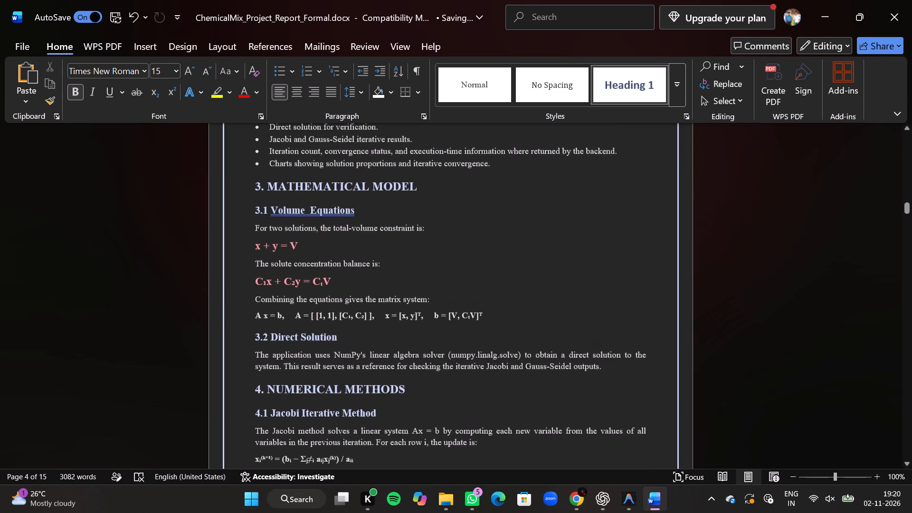
{"action": "scroll", "coordinate": [255, 245], "scroll_direction": "right", "scroll_amount": 1}
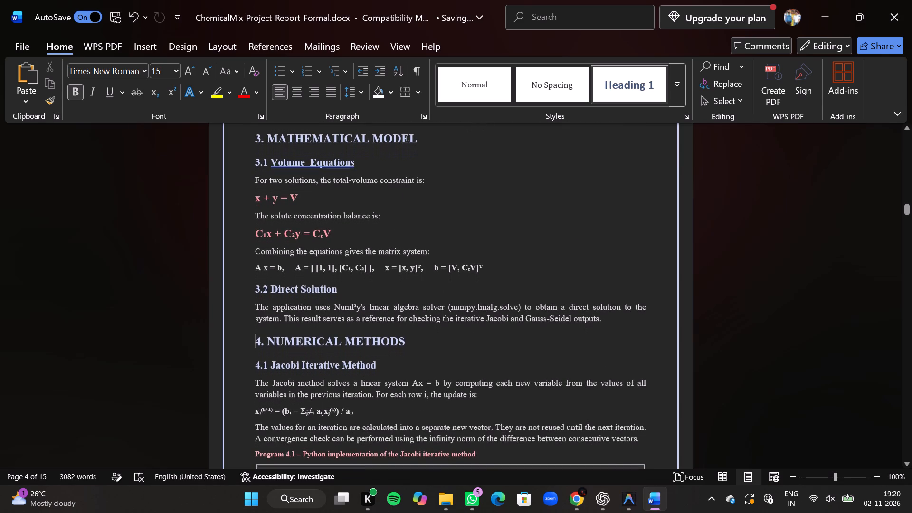
{"action": "left_click_drag", "start_coordinate": [616, 323], "coordinate": [288, 196]}
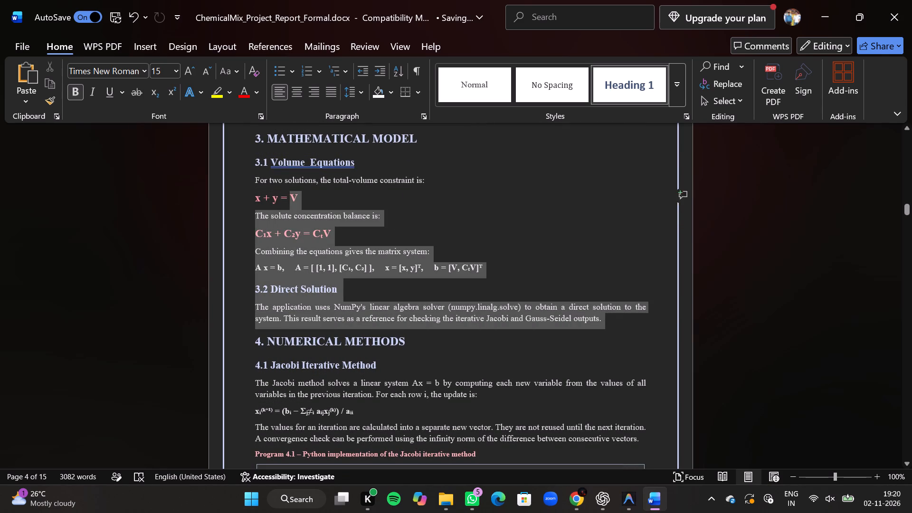
{"action": "left_click_drag", "start_coordinate": [288, 196], "coordinate": [252, 146]}
{"action": "key", "text": "BackSpace"}
Renumber the NUMERICAL METHODS heading as 3 and its Jacobi Iterative Method subheading as 3.1.
{"action": "scroll", "coordinate": [252, 146], "scroll_direction": "up", "scroll_amount": 1}
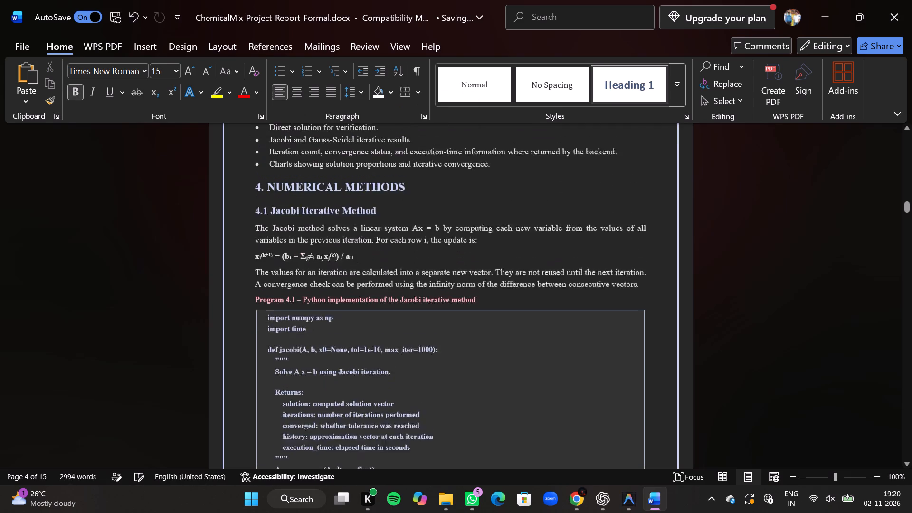
{"action": "scroll", "coordinate": [252, 146], "scroll_direction": "up", "scroll_amount": 1}
{"action": "left_click", "coordinate": [264, 242]}
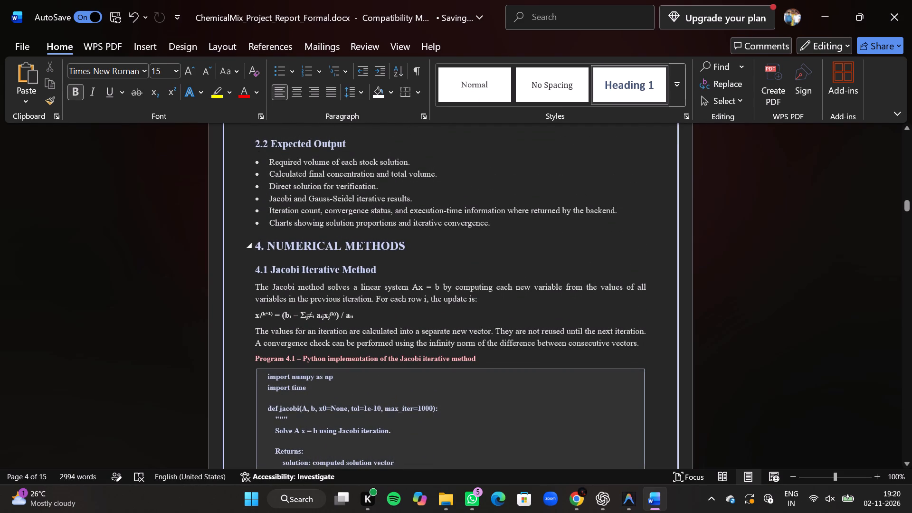
{"action": "key", "text": "Left"}
{"action": "key", "text": "BackSpace"}
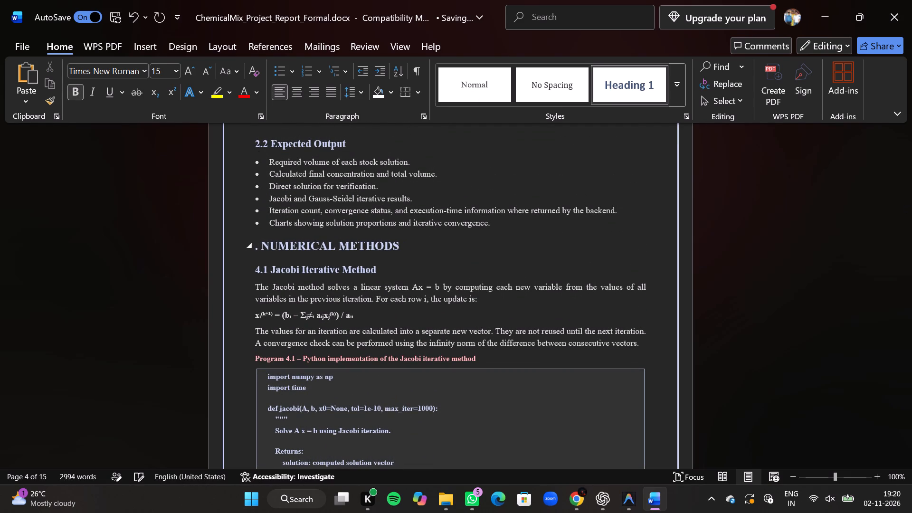
{"action": "key", "text": "3"}
{"action": "left_click", "coordinate": [261, 270]}
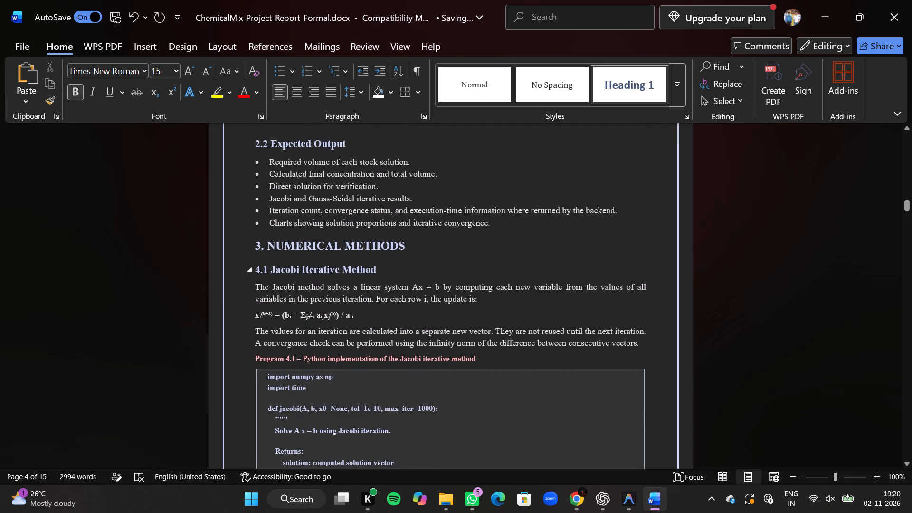
{"action": "key", "text": "BackSpace"}
{"action": "key", "text": "3"}
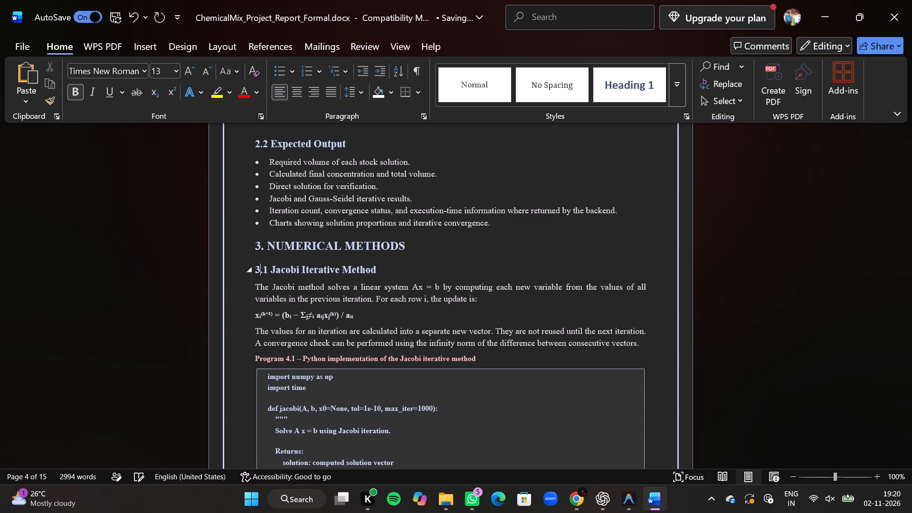
Review the Jacobi program listing and the Gauss-Seidel Iterative Method subsection that follows it.
{"action": "scroll", "coordinate": [417, 292], "scroll_direction": "right", "scroll_amount": 1}
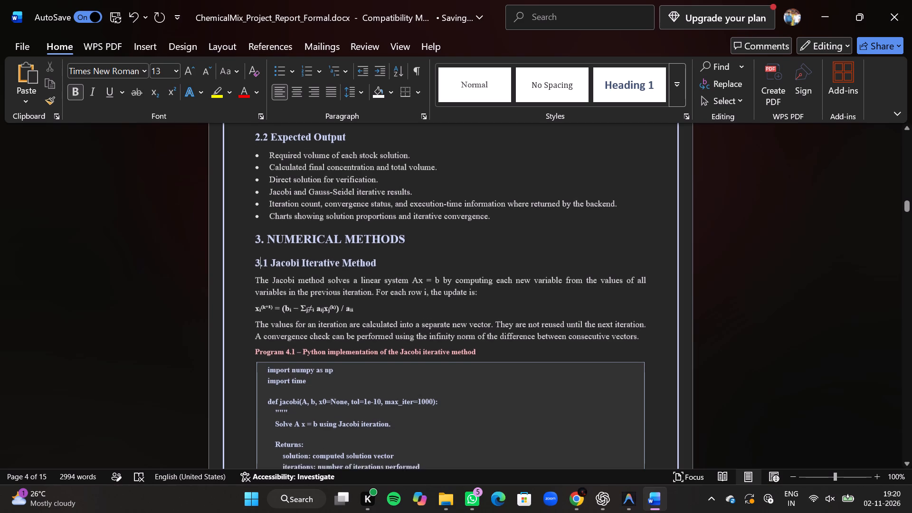
{"action": "scroll", "coordinate": [417, 292], "scroll_direction": "right", "scroll_amount": 1}
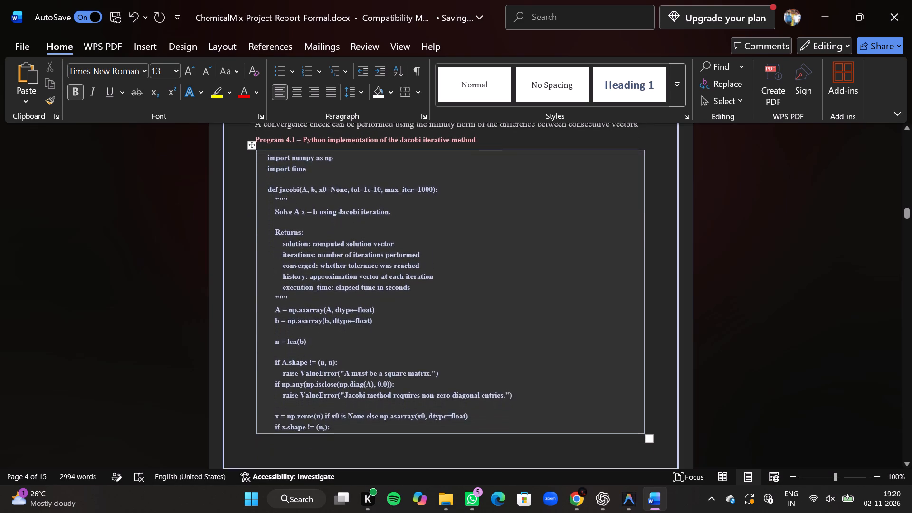
{"action": "scroll", "coordinate": [417, 292], "scroll_direction": "down", "scroll_amount": 2}
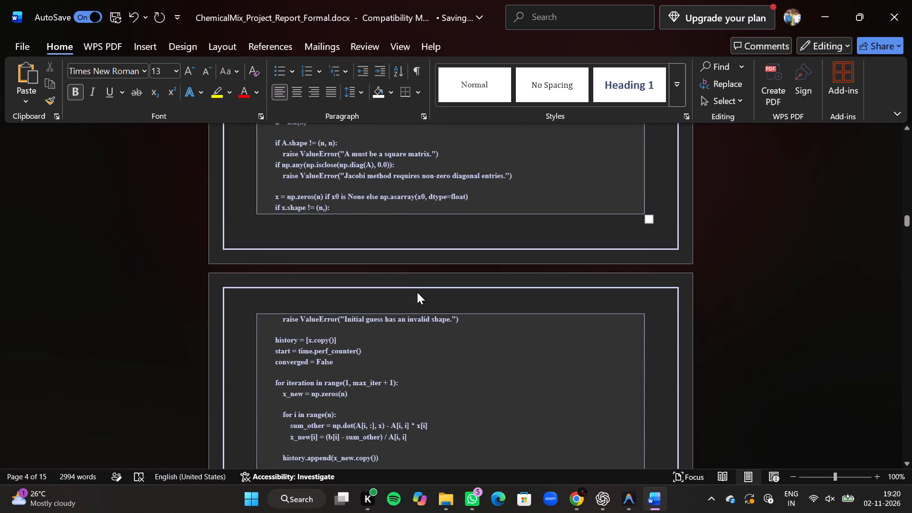
{"action": "scroll", "coordinate": [417, 292], "scroll_direction": "down", "scroll_amount": 2}
{"action": "scroll", "coordinate": [417, 292], "scroll_direction": "up", "scroll_amount": 1}
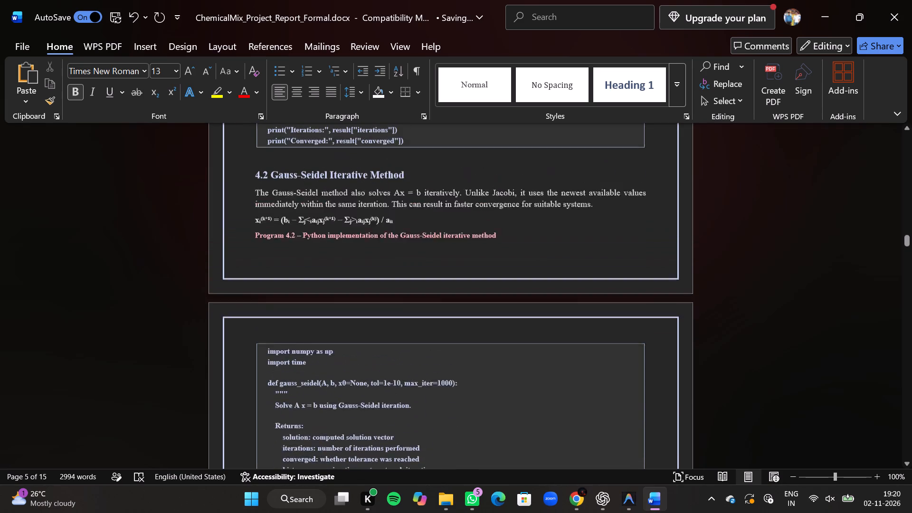
{"action": "scroll", "coordinate": [417, 292], "scroll_direction": "up", "scroll_amount": 2}
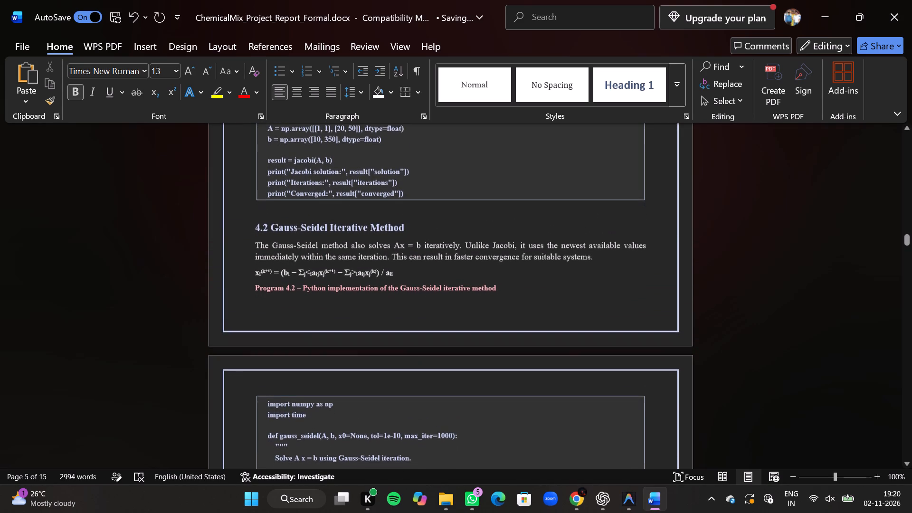
{"action": "scroll", "coordinate": [417, 292], "scroll_direction": "up", "scroll_amount": 2}
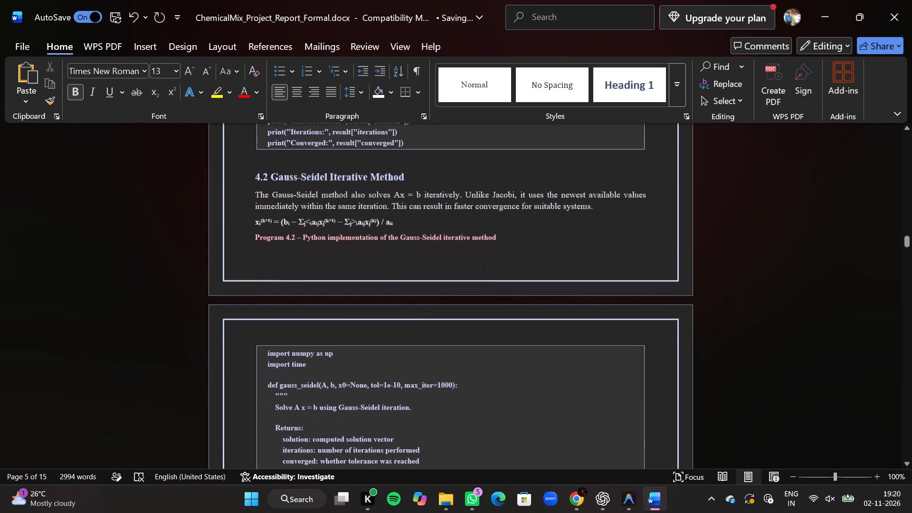
{"action": "scroll", "coordinate": [417, 292], "scroll_direction": "up", "scroll_amount": 2}
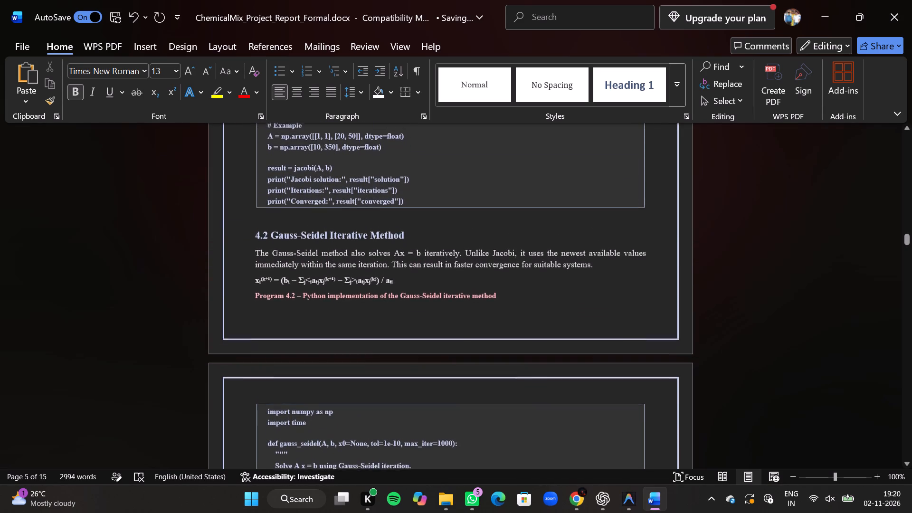
{"action": "scroll", "coordinate": [417, 292], "scroll_direction": "up", "scroll_amount": 2}
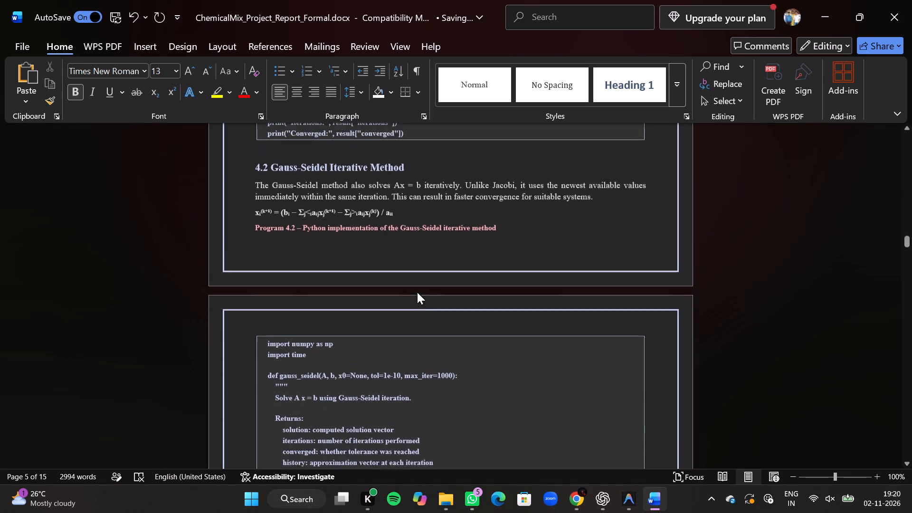
{"action": "scroll", "coordinate": [417, 292], "scroll_direction": "up", "scroll_amount": 1}
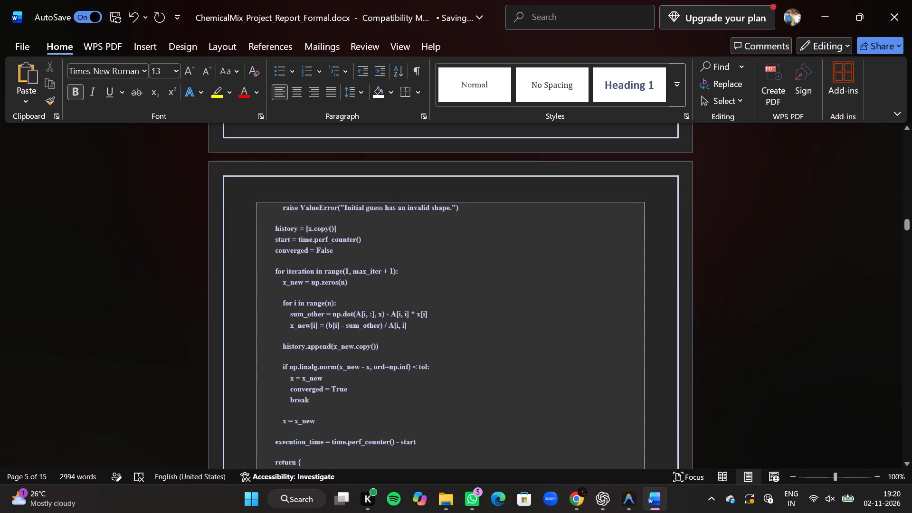
{"action": "scroll", "coordinate": [417, 292], "scroll_direction": "up", "scroll_amount": 2}
Apply the Normal style to the whole Program 4.1 Jacobi code listing.
{"action": "left_click", "coordinate": [417, 292]}
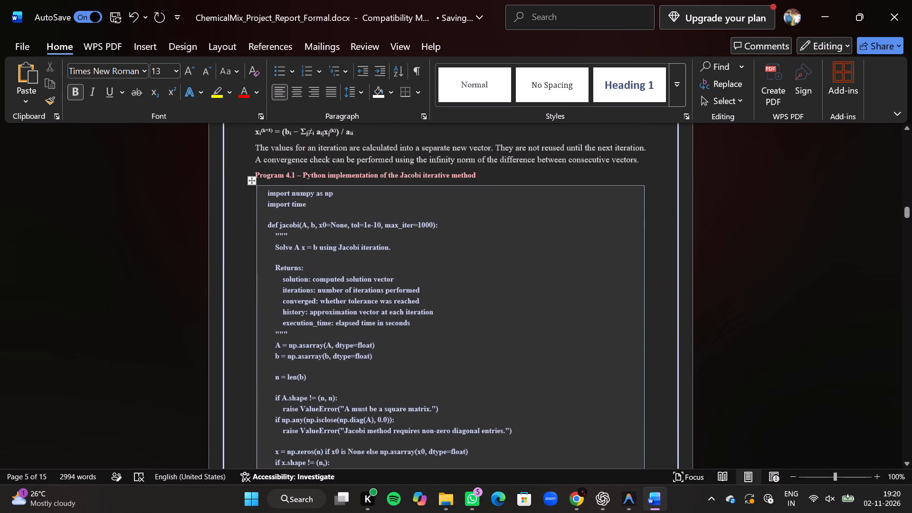
{"action": "left_click", "coordinate": [534, 188]}
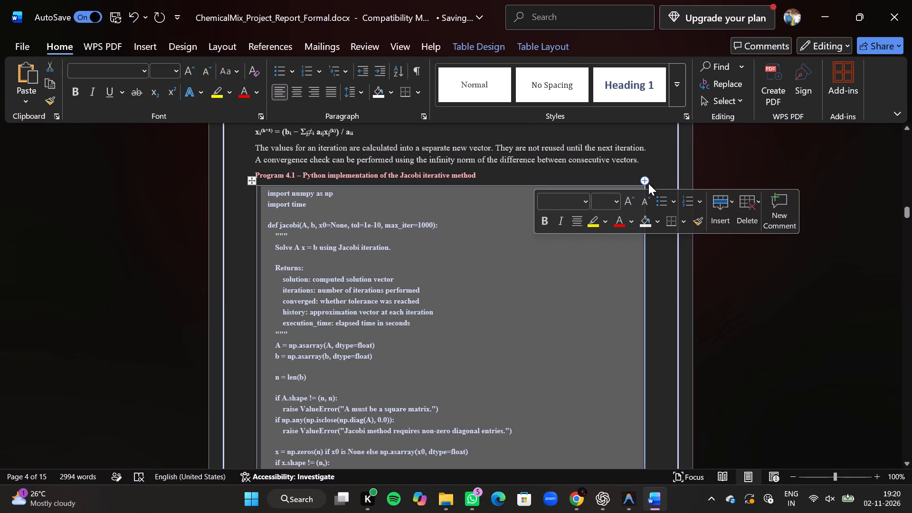
{"action": "left_click", "coordinate": [475, 84]}
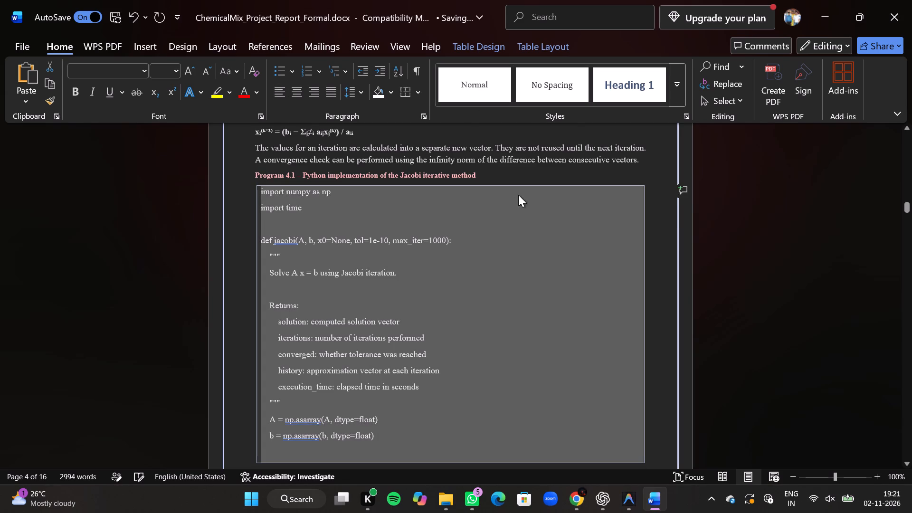
{"action": "left_click", "coordinate": [628, 219]}
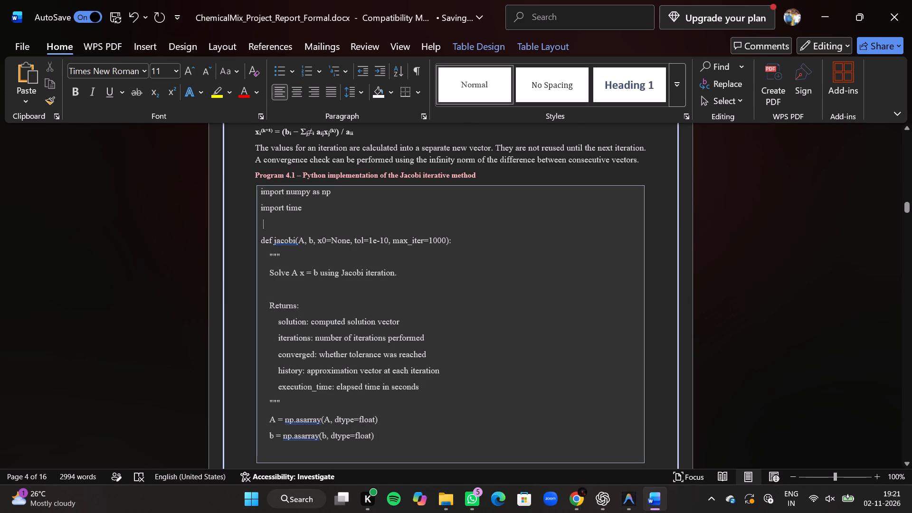
Apply the Normal style to the whole Program 4.2 Gauss-Seidel code listing.
{"action": "scroll", "coordinate": [554, 272], "scroll_direction": "down", "scroll_amount": 3}
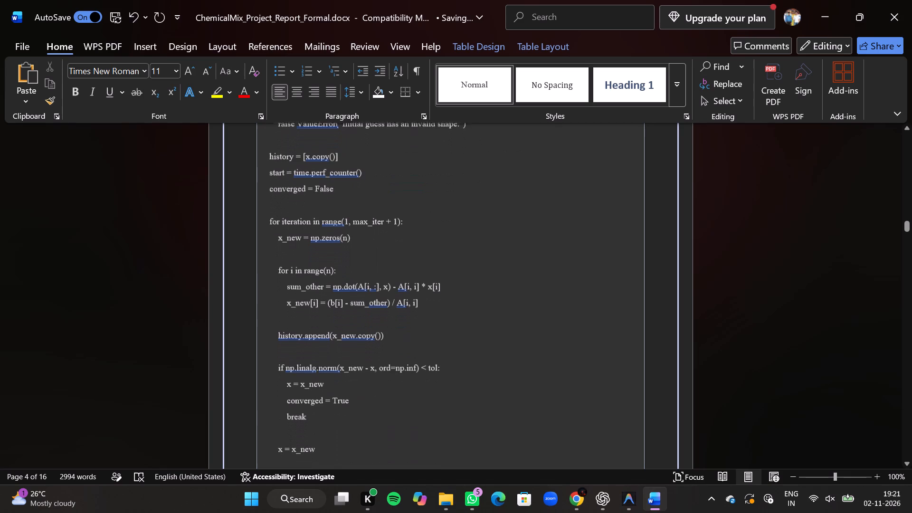
{"action": "left_click", "coordinate": [554, 272]}
{"action": "scroll", "coordinate": [554, 272], "scroll_direction": "down", "scroll_amount": 2}
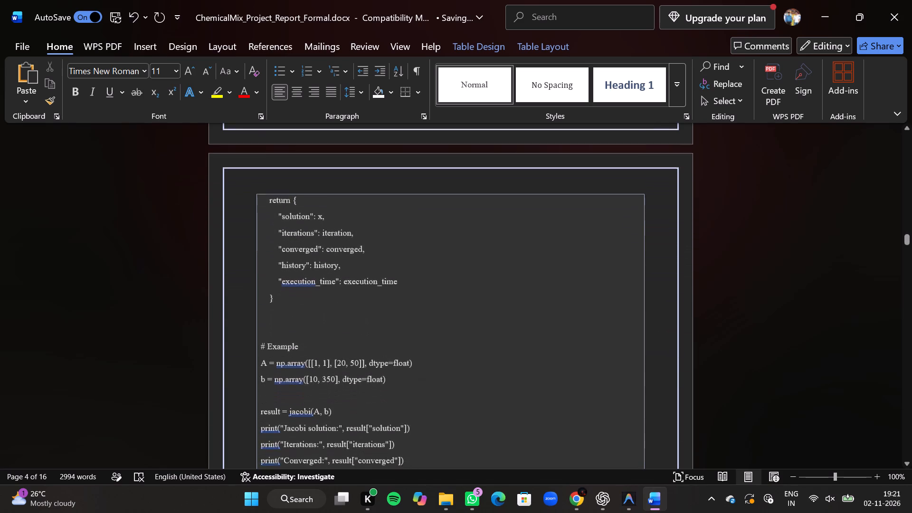
{"action": "scroll", "coordinate": [554, 272], "scroll_direction": "down", "scroll_amount": 2}
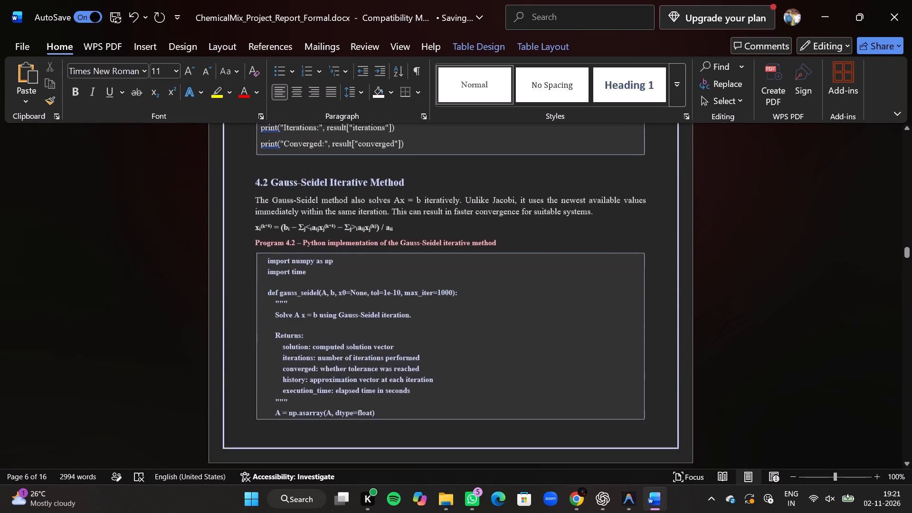
{"action": "left_click", "coordinate": [554, 272]}
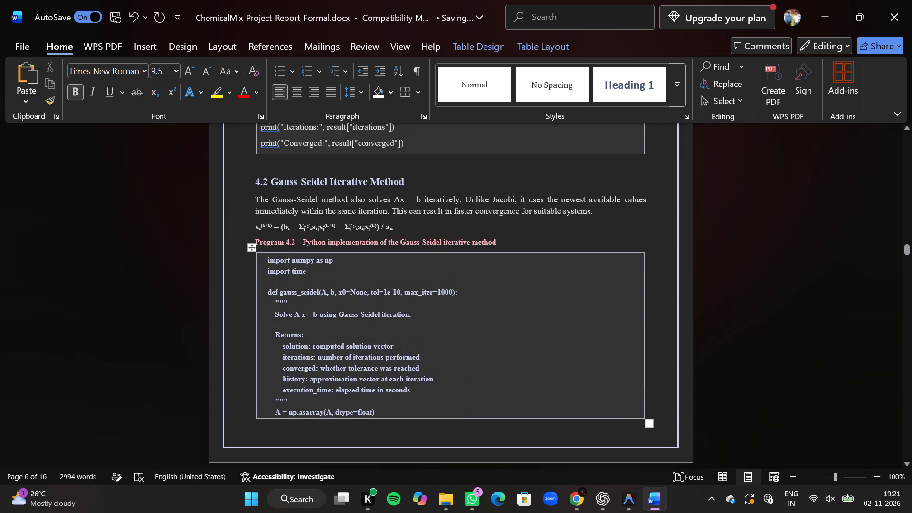
{"action": "left_click", "coordinate": [555, 253]}
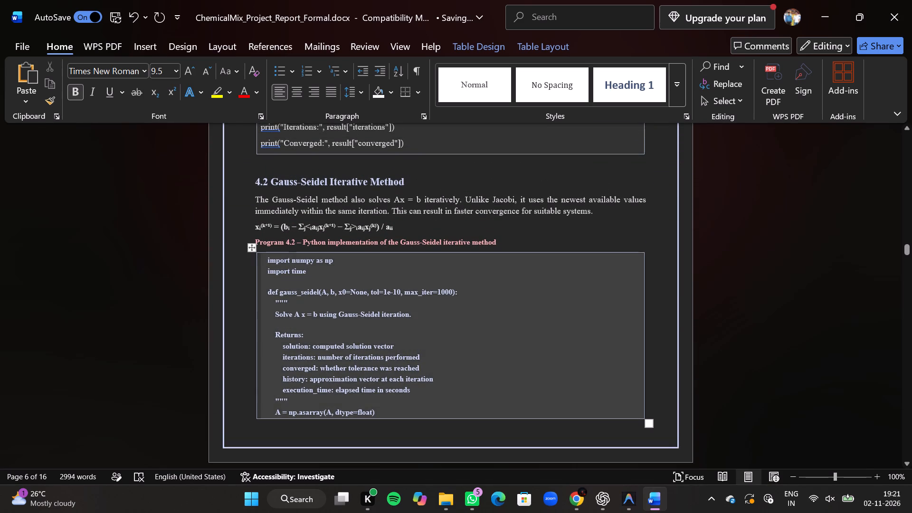
{"action": "left_click", "coordinate": [482, 93]}
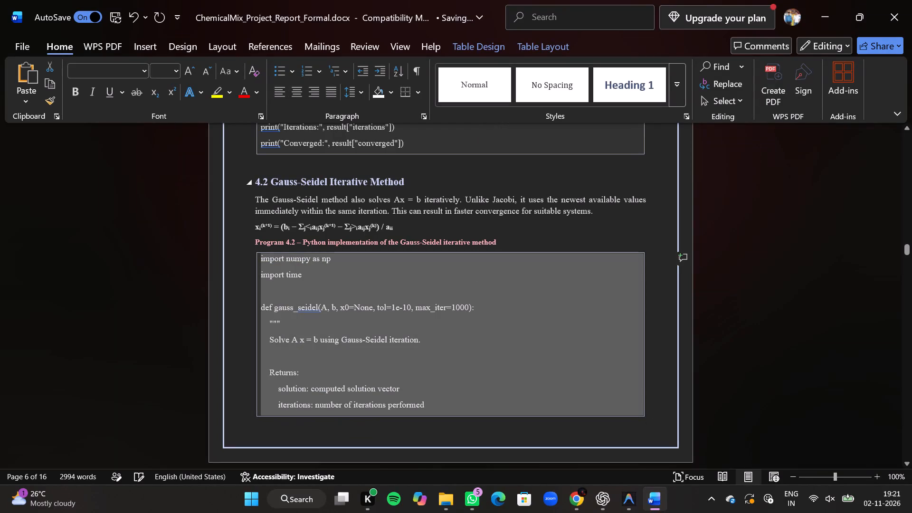
Review the report from the contents list and Introduction through section 2 to the restyled Jacobi code listing.
{"action": "scroll", "coordinate": [493, 215], "scroll_direction": "up", "scroll_amount": 2}
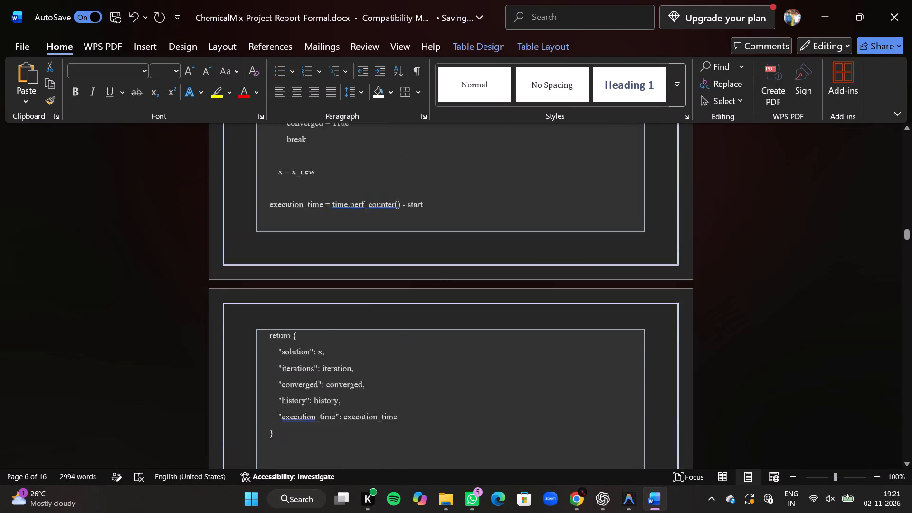
{"action": "scroll", "coordinate": [493, 215], "scroll_direction": "up", "scroll_amount": 3}
{"action": "scroll", "coordinate": [493, 215], "scroll_direction": "right", "scroll_amount": 1}
{"action": "scroll", "coordinate": [493, 215], "scroll_direction": "up", "scroll_amount": 3}
{"action": "scroll", "coordinate": [493, 215], "scroll_direction": "right", "scroll_amount": 1}
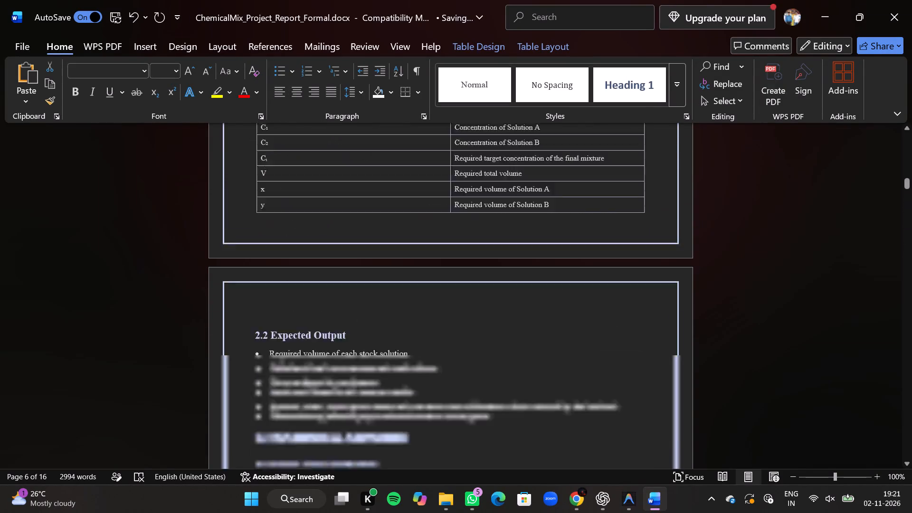
{"action": "scroll", "coordinate": [493, 215], "scroll_direction": "right", "scroll_amount": 1}
{"action": "scroll", "coordinate": [493, 215], "scroll_direction": "down", "scroll_amount": 2}
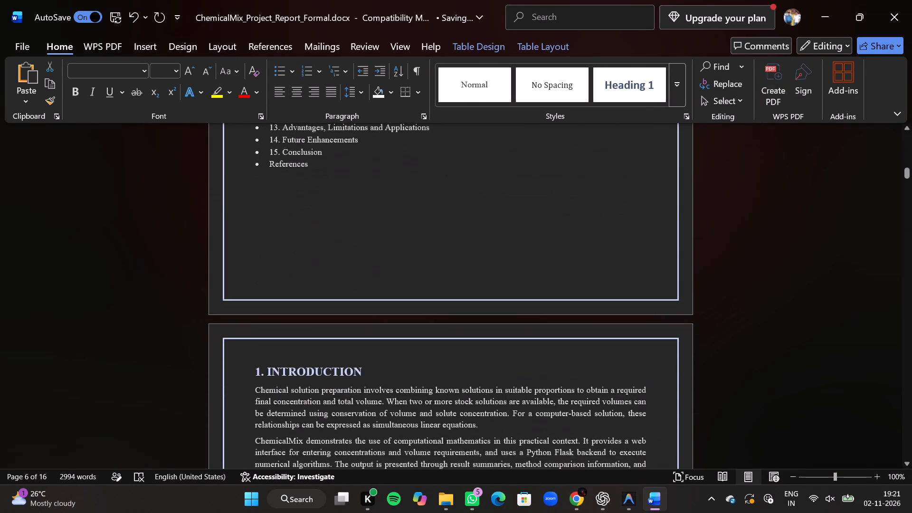
{"action": "scroll", "coordinate": [493, 215], "scroll_direction": "down", "scroll_amount": 3}
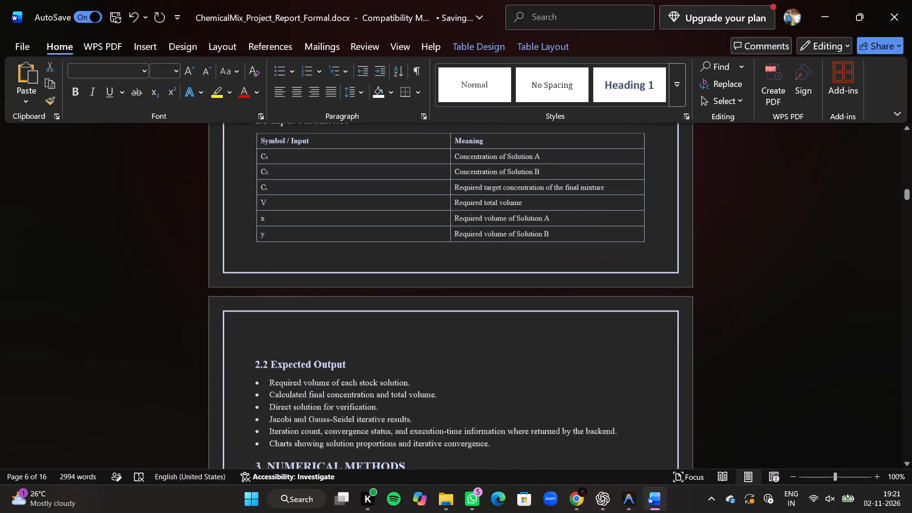
{"action": "scroll", "coordinate": [493, 215], "scroll_direction": "down", "scroll_amount": 6}
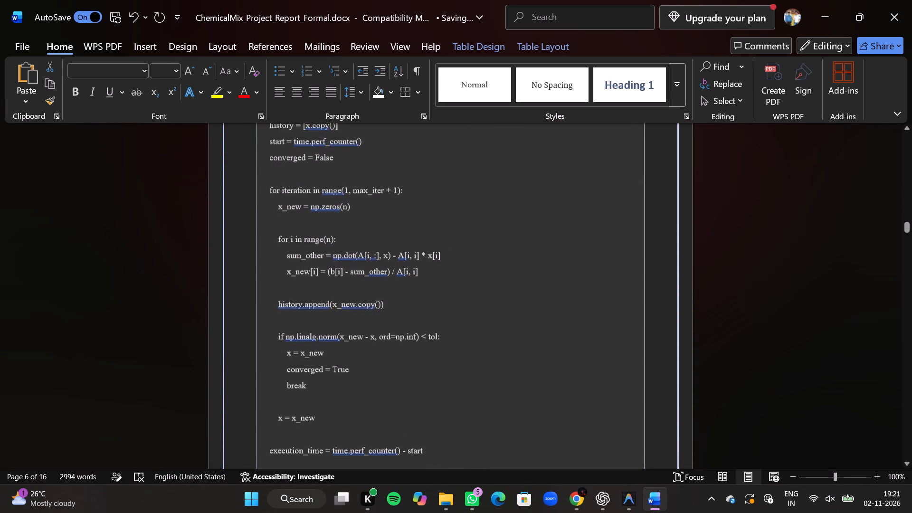
Review the restyled Jacobi and Gauss-Seidel code listings through to the start of subsection 4.3.
{"action": "scroll", "coordinate": [493, 215], "scroll_direction": "down", "scroll_amount": 4}
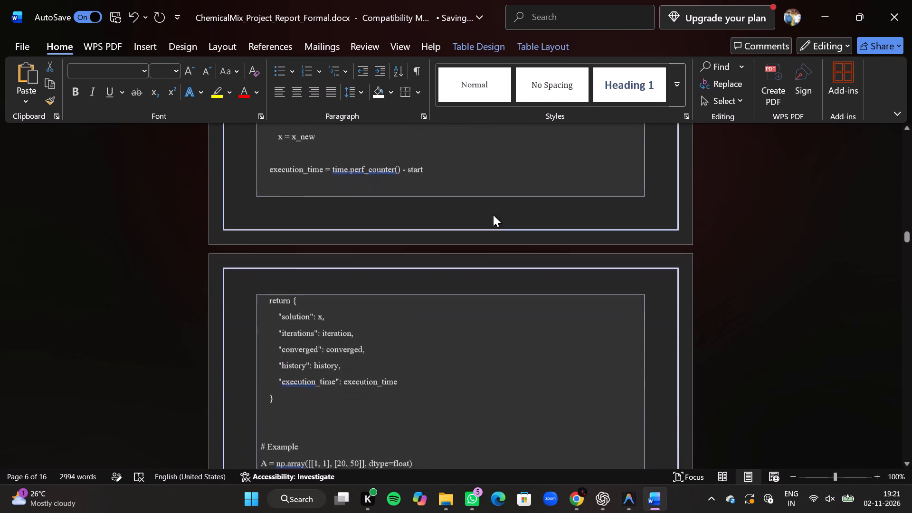
{"action": "scroll", "coordinate": [493, 215], "scroll_direction": "down", "scroll_amount": 3}
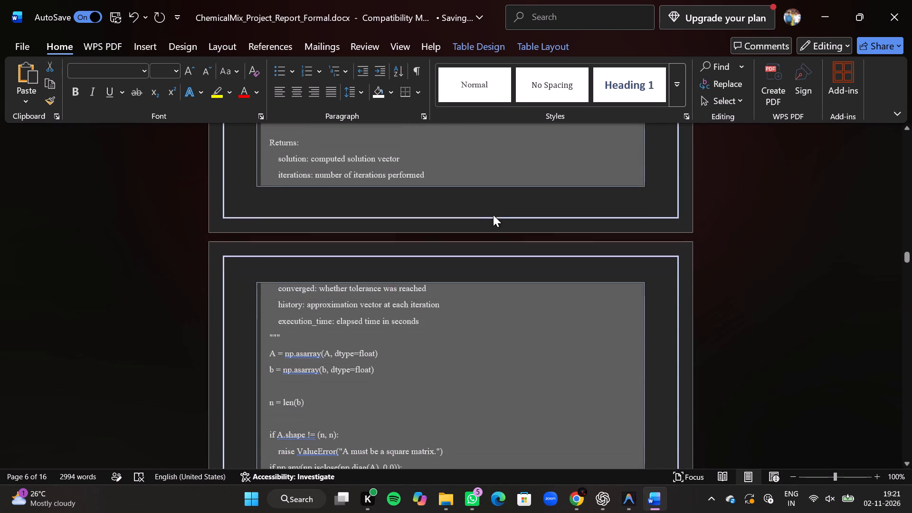
{"action": "left_click", "coordinate": [742, 247]}
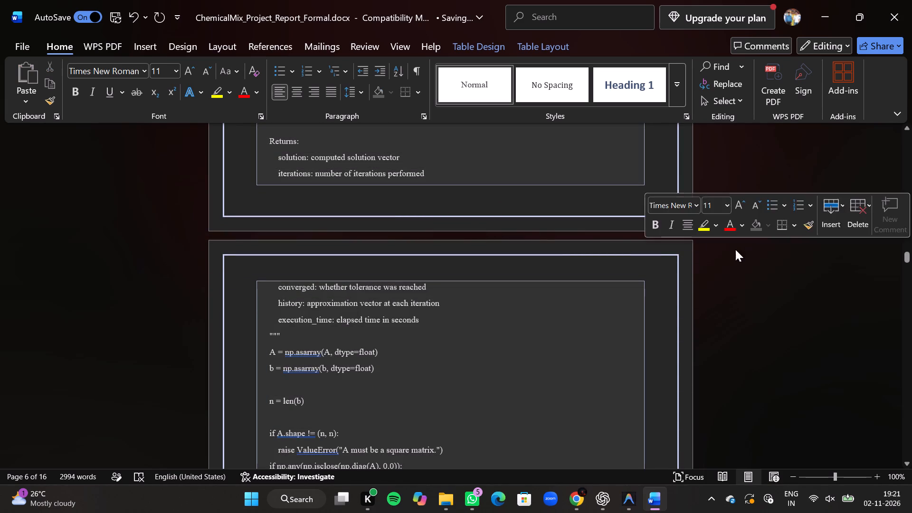
{"action": "scroll", "coordinate": [571, 319], "scroll_direction": "up", "scroll_amount": 1}
{"action": "scroll", "coordinate": [571, 319], "scroll_direction": "right", "scroll_amount": 1}
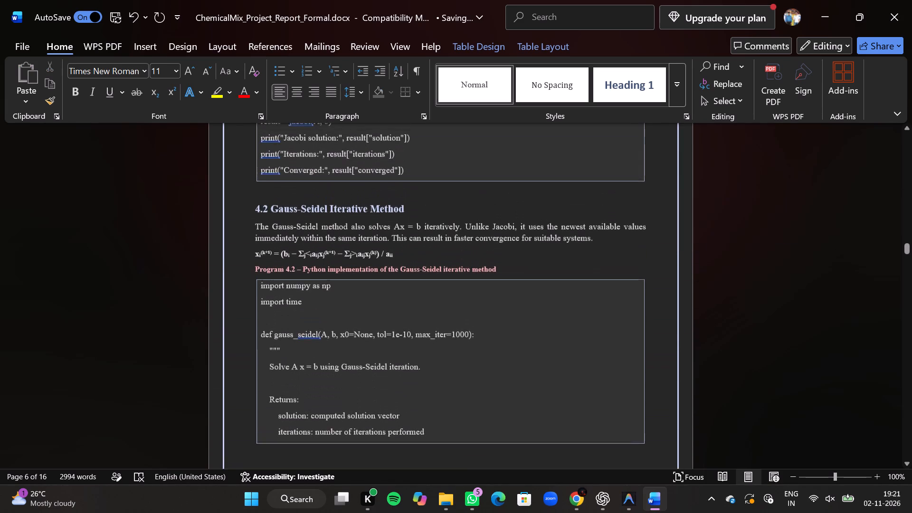
{"action": "scroll", "coordinate": [571, 319], "scroll_direction": "right", "scroll_amount": 1}
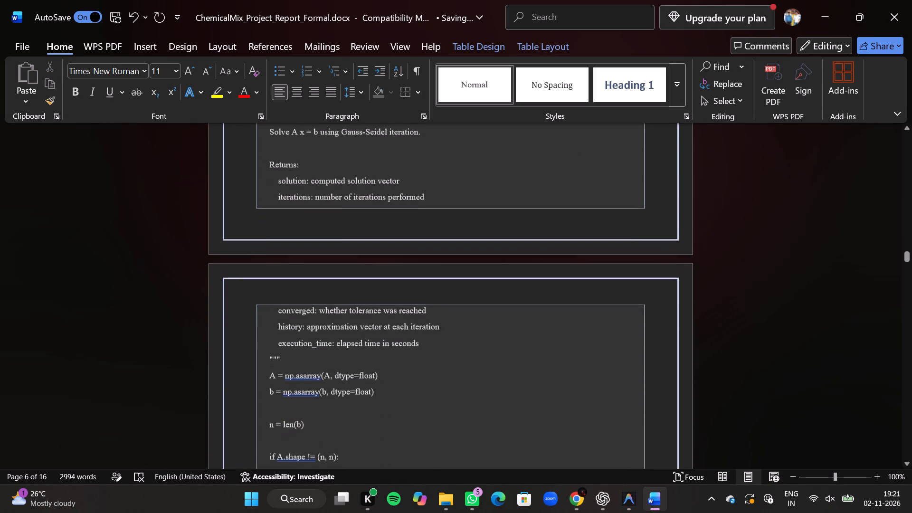
{"action": "scroll", "coordinate": [571, 319], "scroll_direction": "down", "scroll_amount": 3}
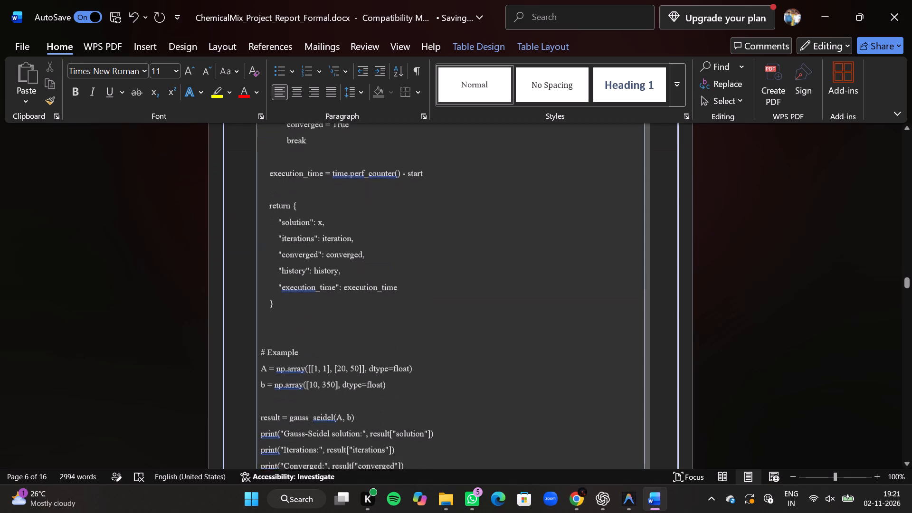
{"action": "scroll", "coordinate": [571, 319], "scroll_direction": "down", "scroll_amount": 1}
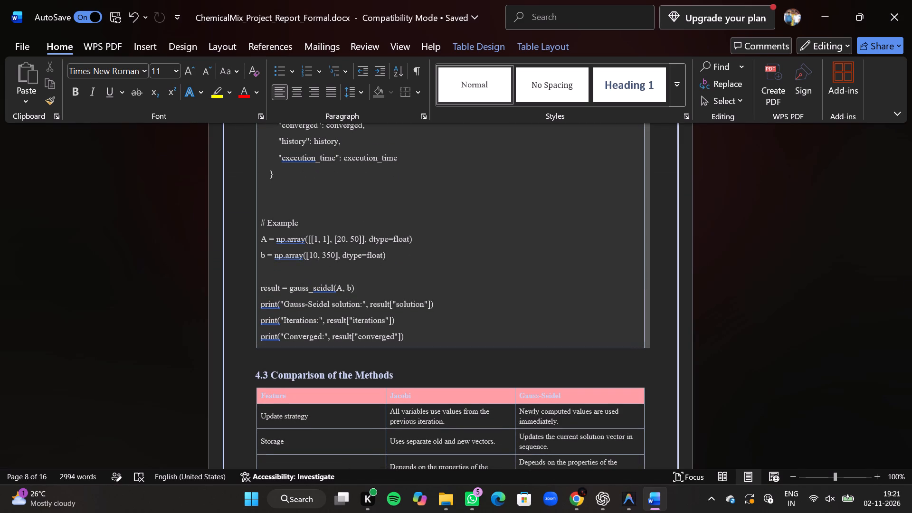
Delete subsection 4.3 Comparison of the Methods, including its table and the important implementation note before section 5.
{"action": "scroll", "coordinate": [571, 319], "scroll_direction": "down", "scroll_amount": 2}
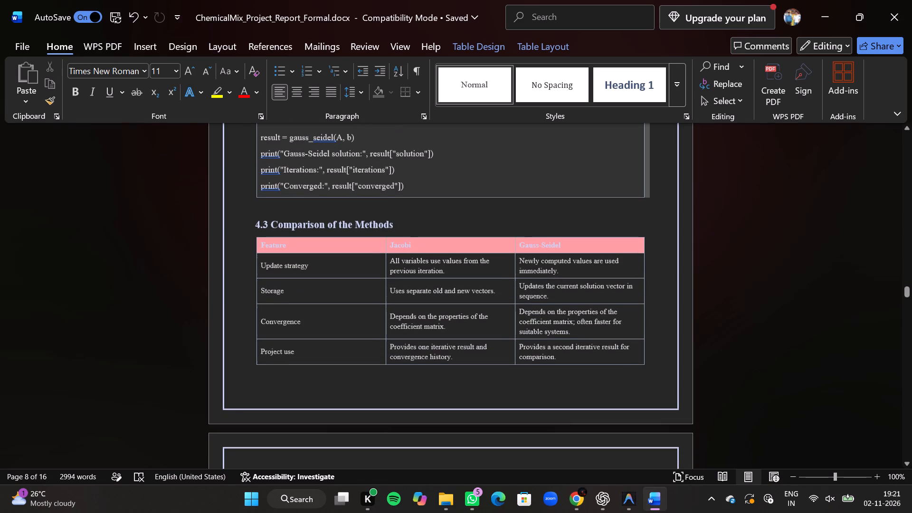
{"action": "scroll", "coordinate": [571, 319], "scroll_direction": "down", "scroll_amount": 1}
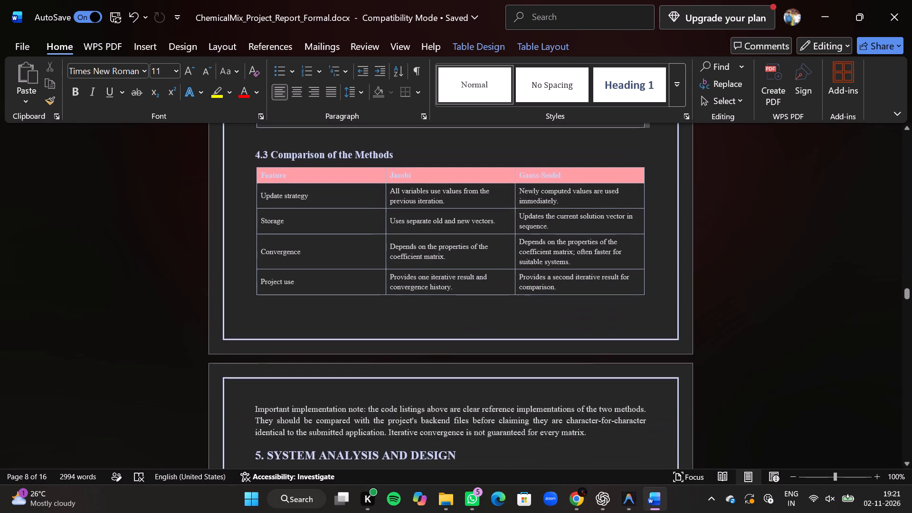
{"action": "scroll", "coordinate": [571, 319], "scroll_direction": "down", "scroll_amount": 1}
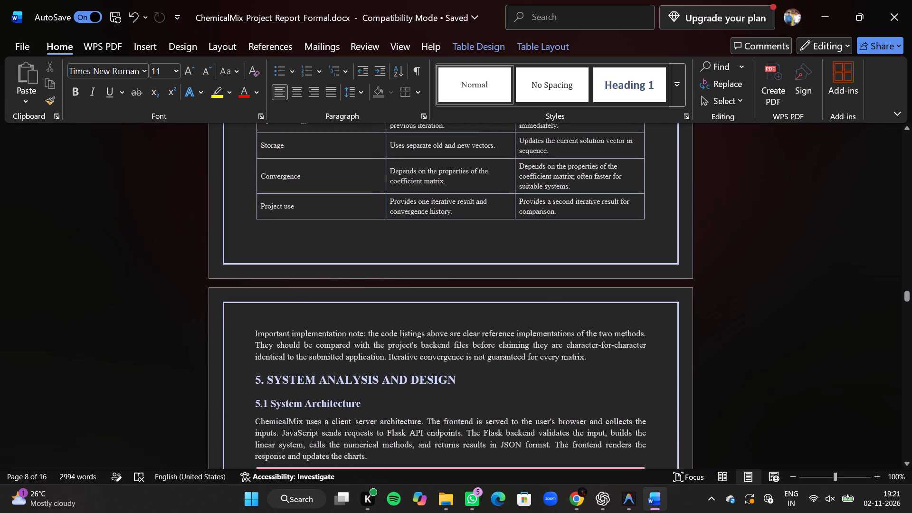
{"action": "left_click_drag", "start_coordinate": [590, 360], "coordinate": [371, 145]}
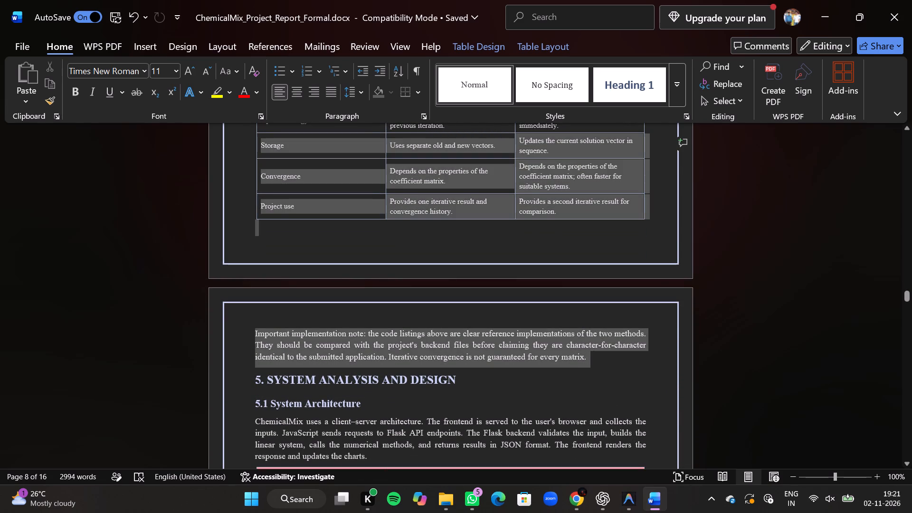
{"action": "left_click_drag", "start_coordinate": [371, 145], "coordinate": [313, 135]}
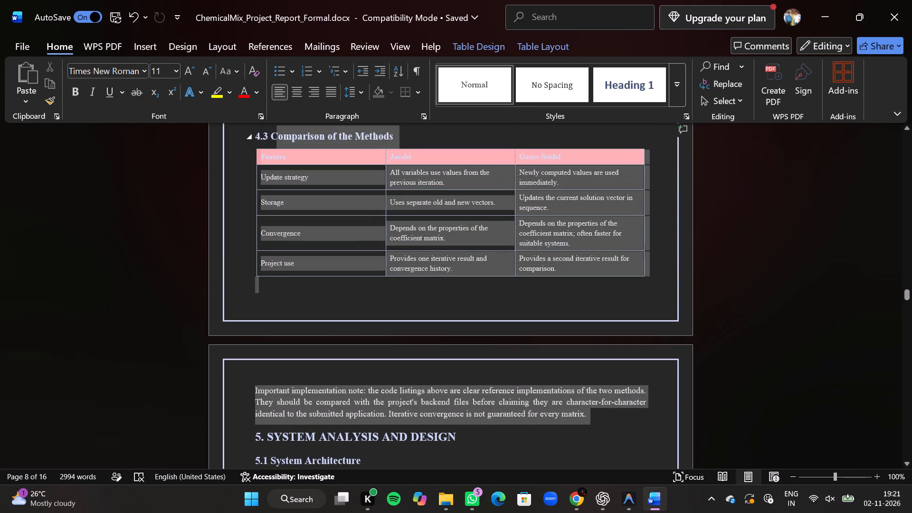
{"action": "left_click_drag", "start_coordinate": [313, 135], "coordinate": [256, 136]}
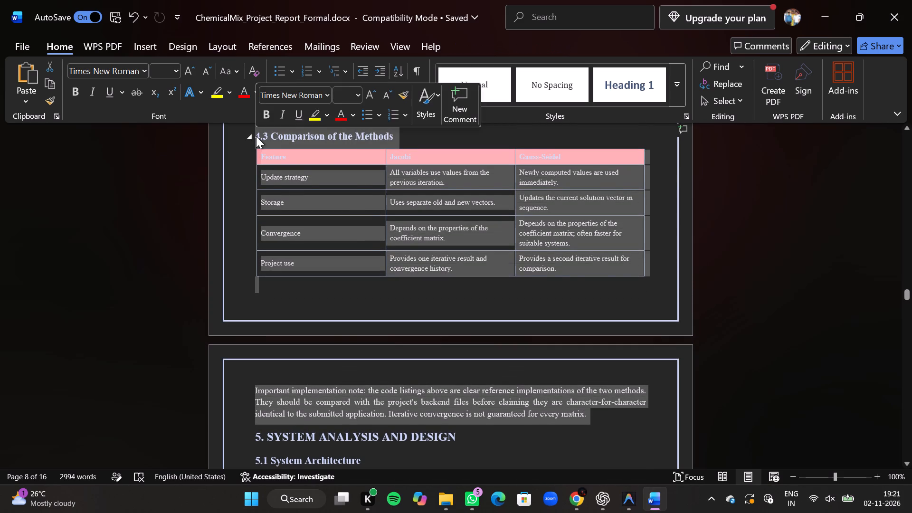
{"action": "key", "text": "BackSpace"}
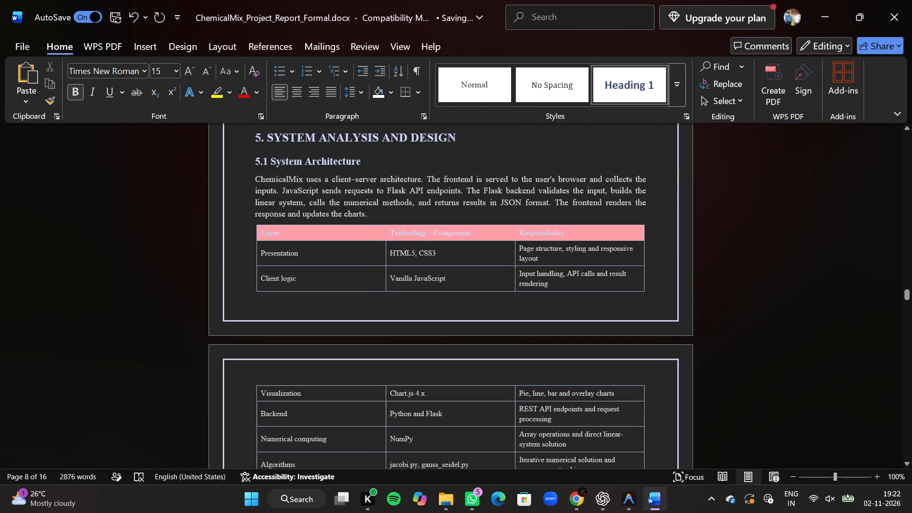
Review sections 5 through 9, from System Analysis and Design to Sample Calculation, checking which content is needed.
{"action": "scroll", "coordinate": [373, 320], "scroll_direction": "down", "scroll_amount": 1}
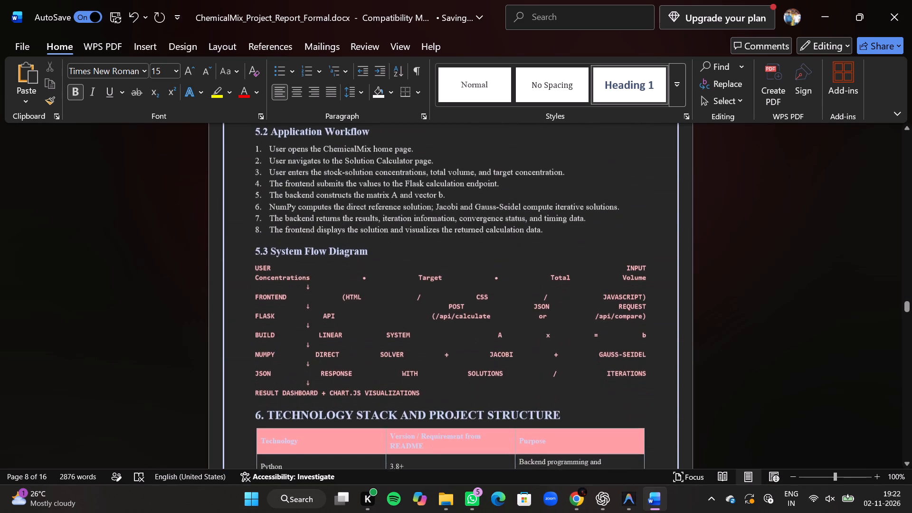
{"action": "scroll", "coordinate": [373, 320], "scroll_direction": "down", "scroll_amount": 2}
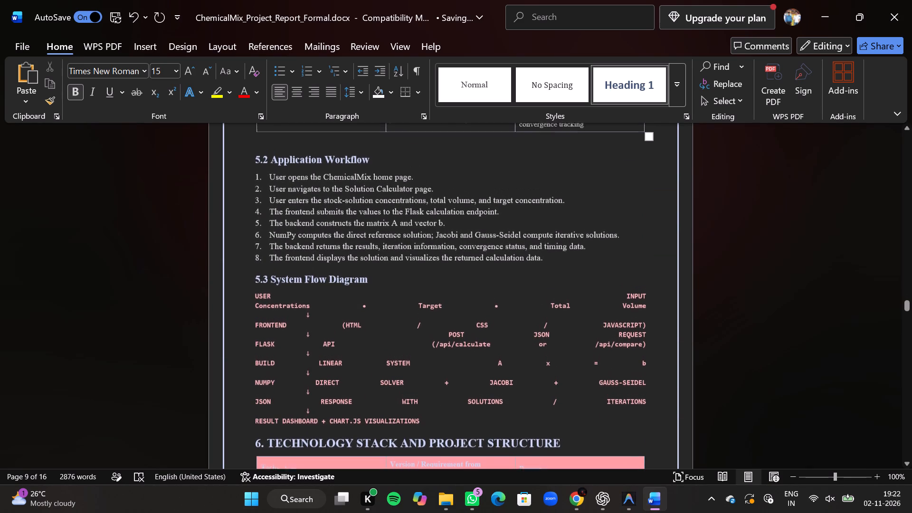
{"action": "scroll", "coordinate": [373, 320], "scroll_direction": "down", "scroll_amount": 2}
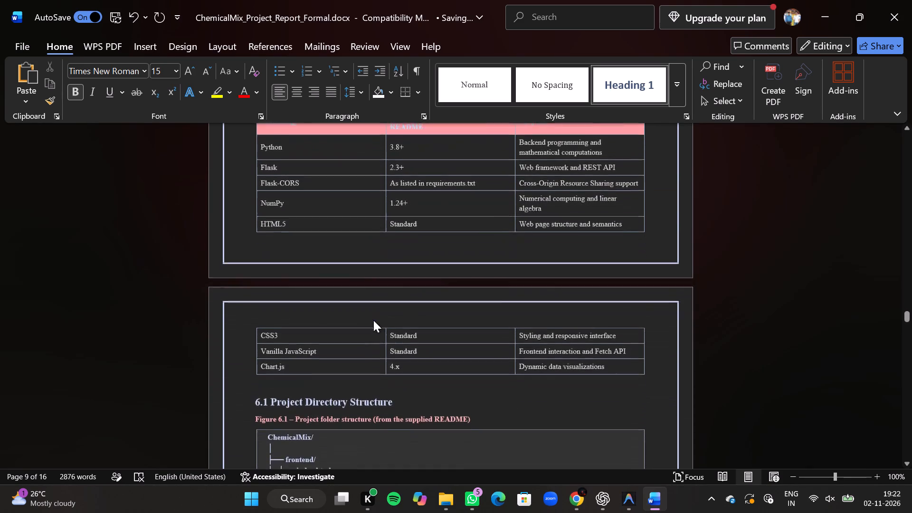
{"action": "scroll", "coordinate": [373, 320], "scroll_direction": "down", "scroll_amount": 3}
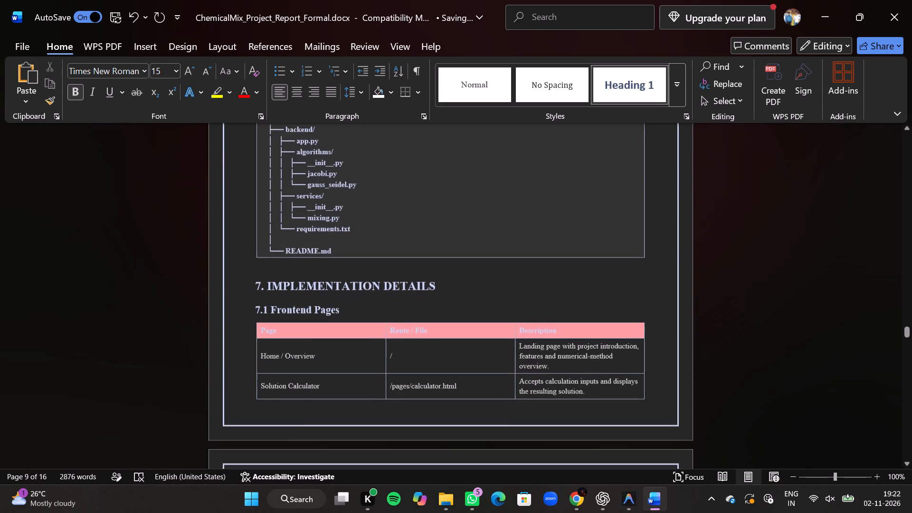
{"action": "scroll", "coordinate": [373, 320], "scroll_direction": "down", "scroll_amount": 3}
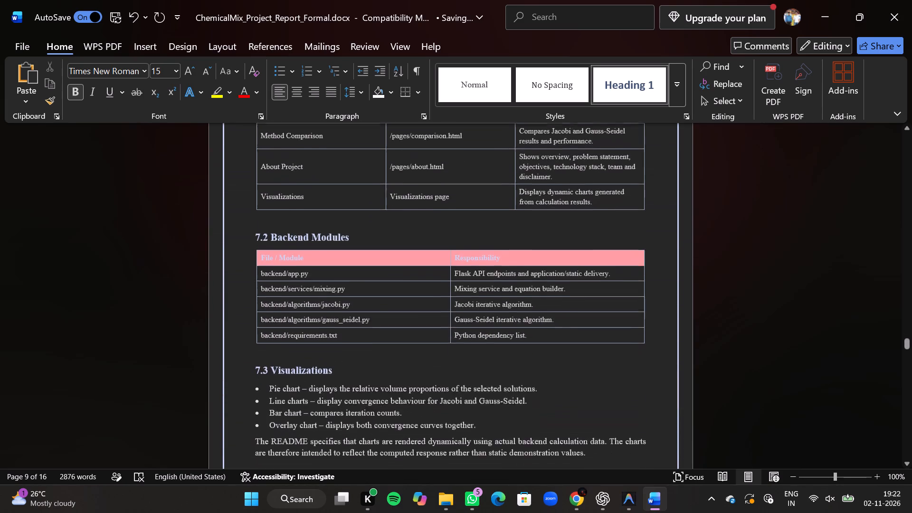
{"action": "scroll", "coordinate": [373, 320], "scroll_direction": "down", "scroll_amount": 2}
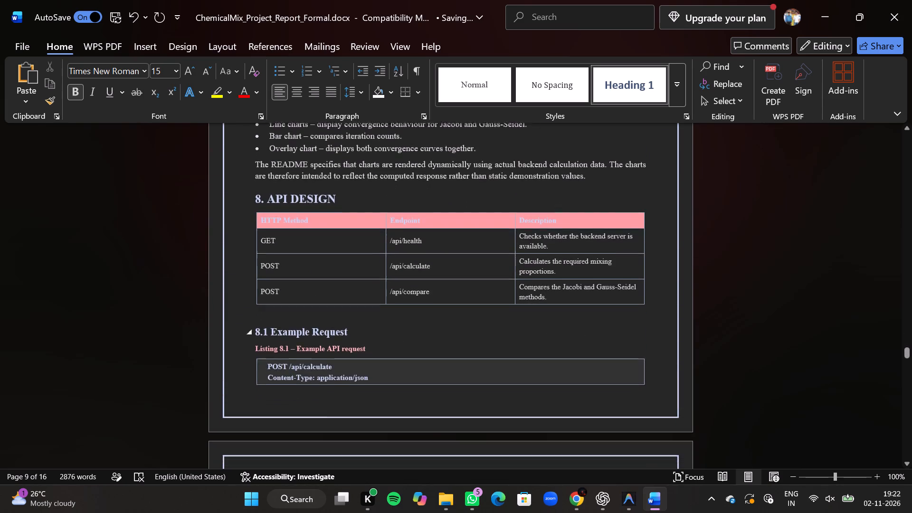
{"action": "scroll", "coordinate": [373, 320], "scroll_direction": "down", "scroll_amount": 3}
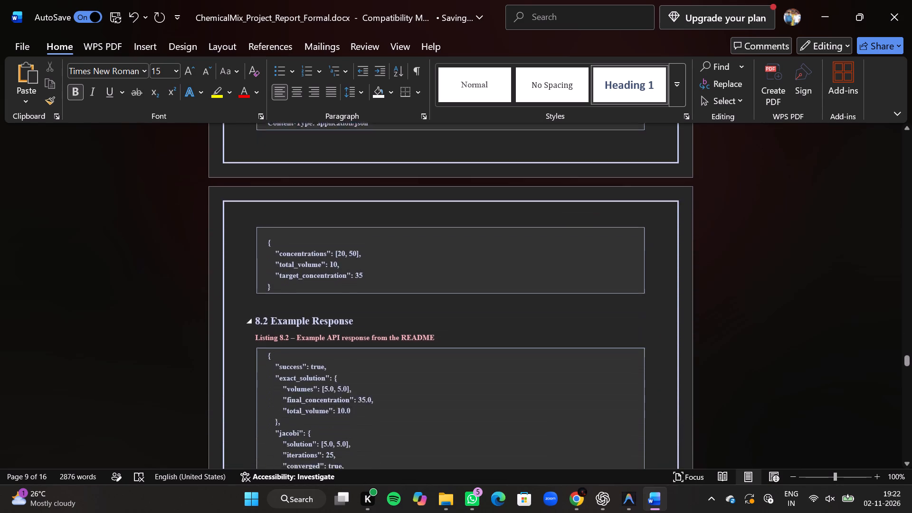
{"action": "scroll", "coordinate": [373, 320], "scroll_direction": "down", "scroll_amount": 2}
{"action": "scroll", "coordinate": [373, 320], "scroll_direction": "up", "scroll_amount": 1}
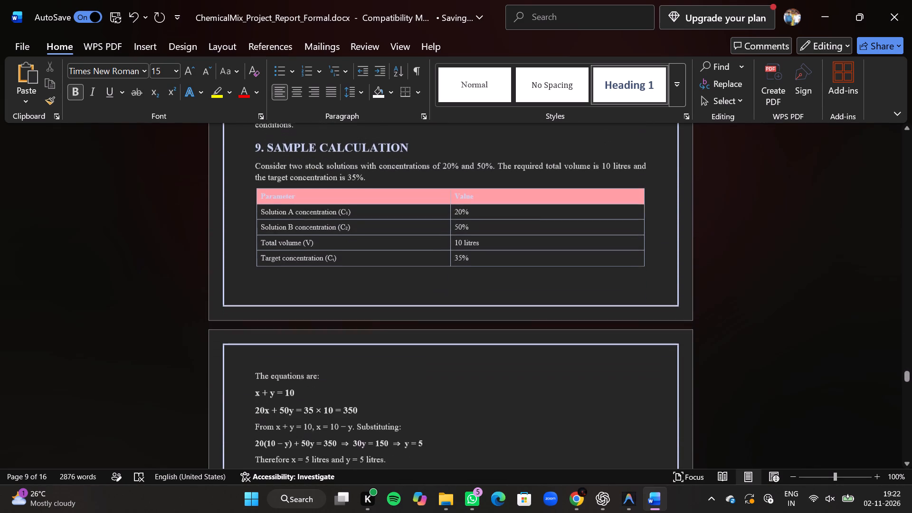
{"action": "scroll", "coordinate": [373, 320], "scroll_direction": "up", "scroll_amount": 1}
{"action": "scroll", "coordinate": [373, 320], "scroll_direction": "down", "scroll_amount": 2}
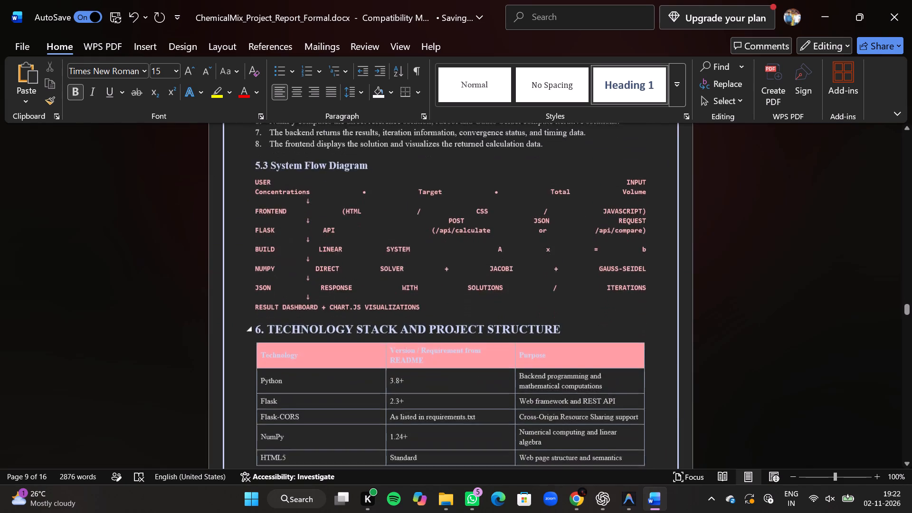
{"action": "scroll", "coordinate": [373, 320], "scroll_direction": "down", "scroll_amount": 3}
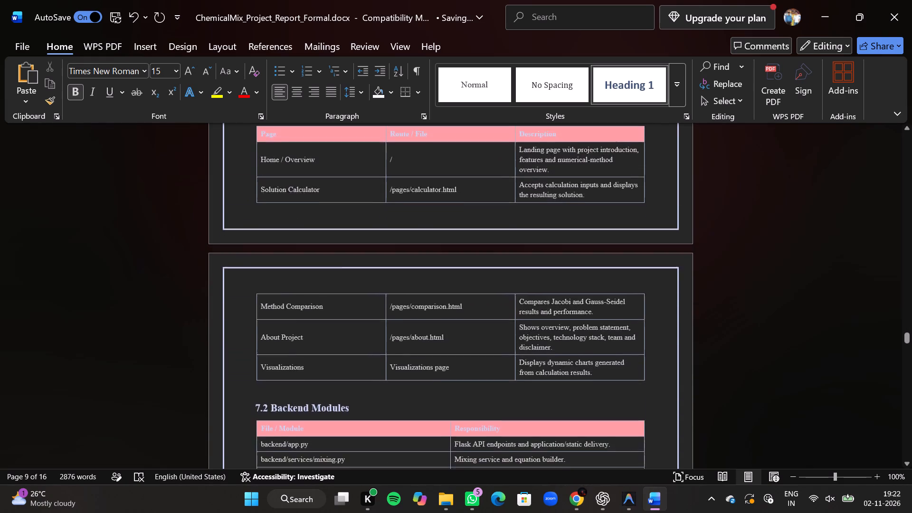
{"action": "scroll", "coordinate": [373, 320], "scroll_direction": "down", "scroll_amount": 3}
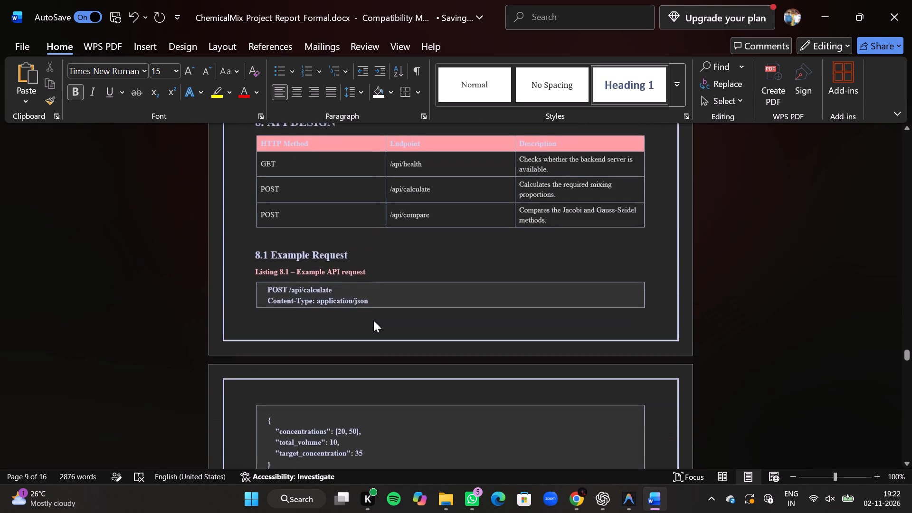
{"action": "scroll", "coordinate": [373, 320], "scroll_direction": "down", "scroll_amount": 3}
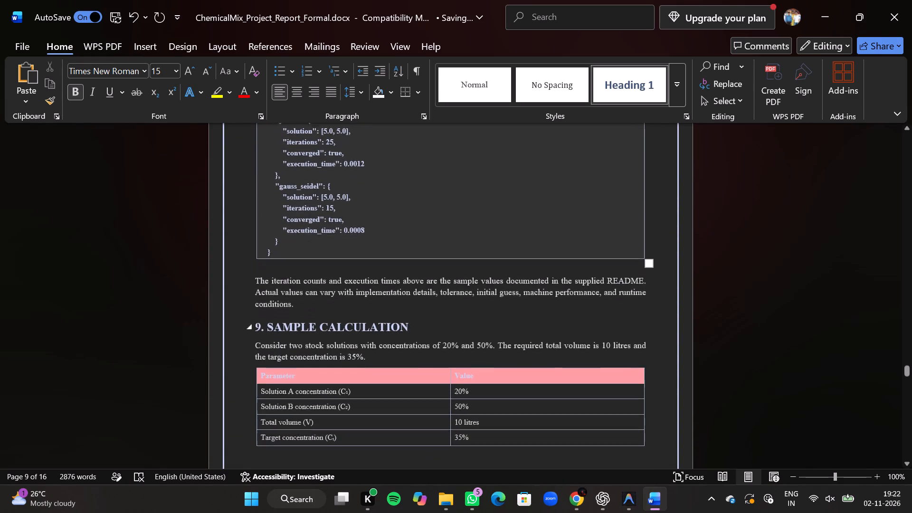
Delete sections 5 through 8, from System Analysis and Design up to the paragraph before the Sample Calculation heading.
{"action": "scroll", "coordinate": [373, 320], "scroll_direction": "down", "scroll_amount": 1}
{"action": "left_click_drag", "start_coordinate": [313, 295], "coordinate": [247, 163]}
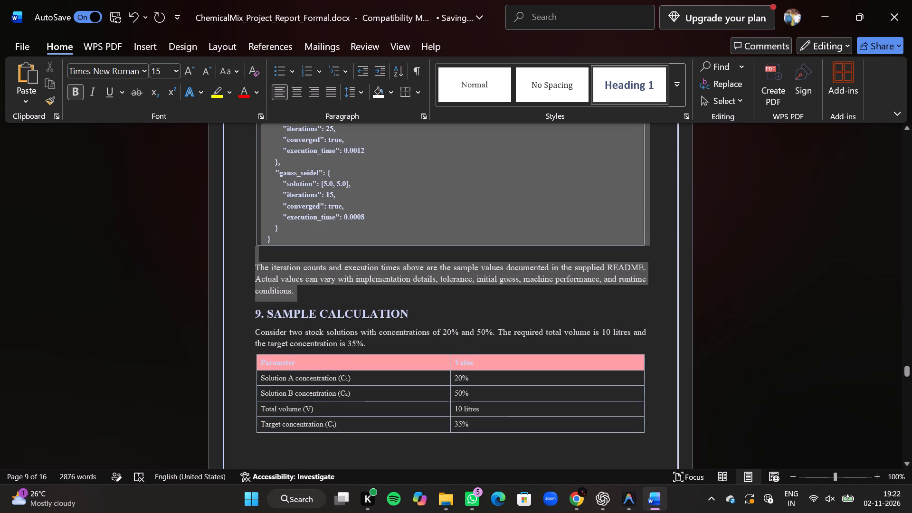
{"action": "left_click_drag", "start_coordinate": [247, 163], "coordinate": [248, 112]}
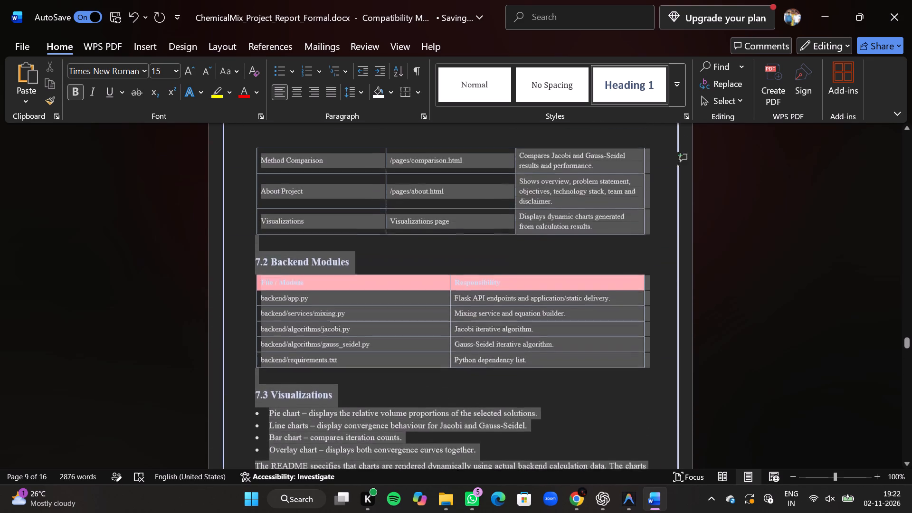
{"action": "left_click_drag", "start_coordinate": [248, 112], "coordinate": [245, 275]}
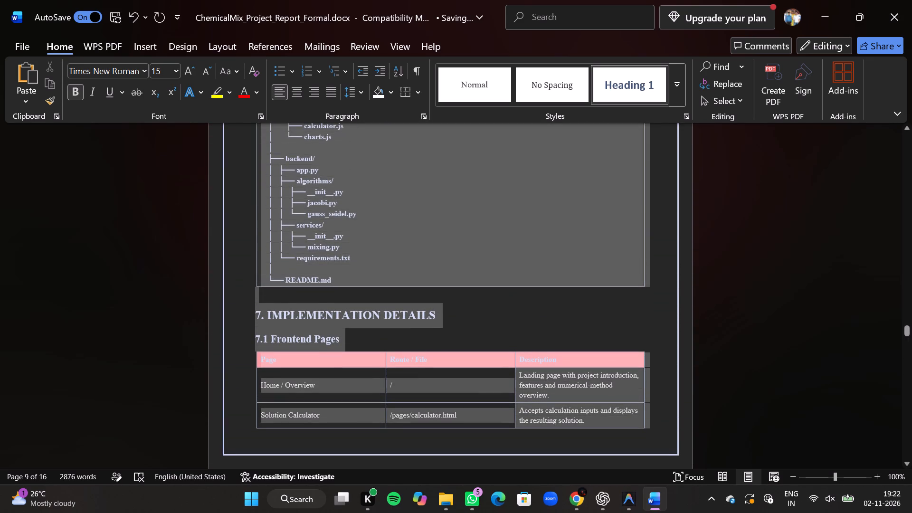
{"action": "left_click_drag", "start_coordinate": [245, 275], "coordinate": [240, 123]}
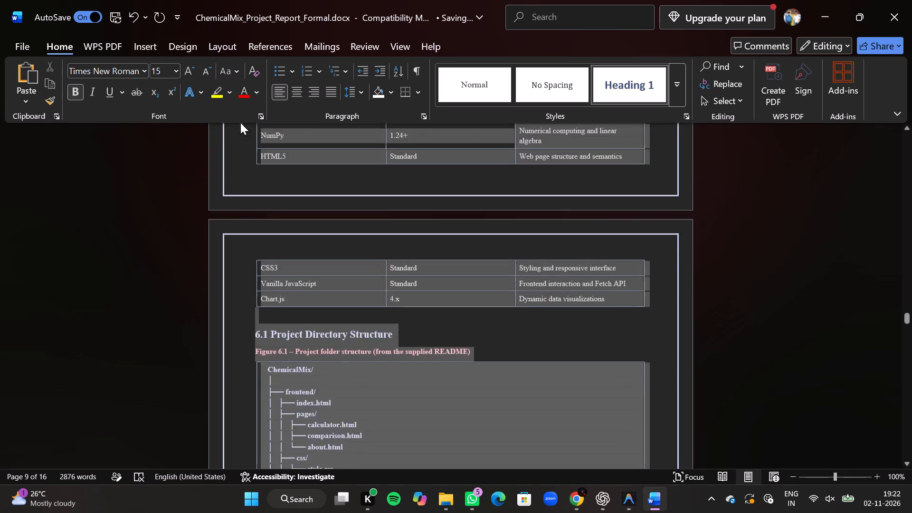
{"action": "left_click_drag", "start_coordinate": [240, 123], "coordinate": [240, 110]}
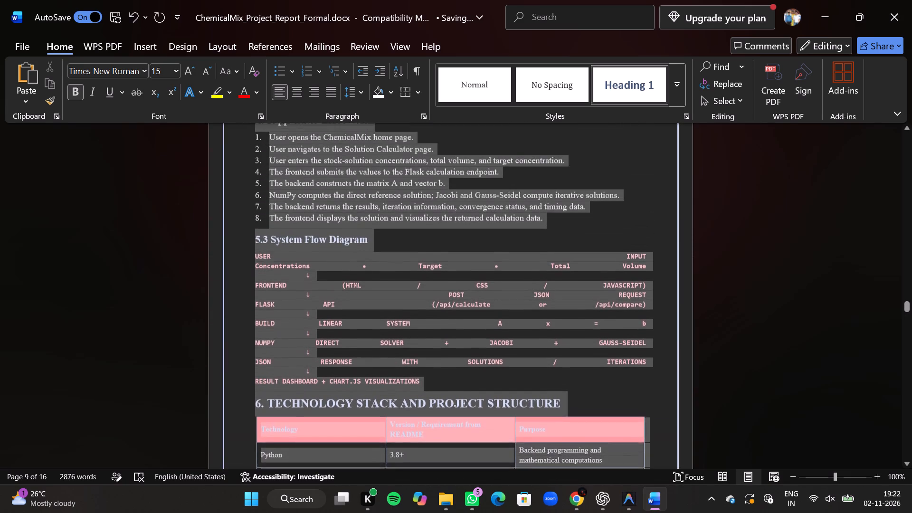
{"action": "left_click_drag", "start_coordinate": [240, 110], "coordinate": [239, 199]}
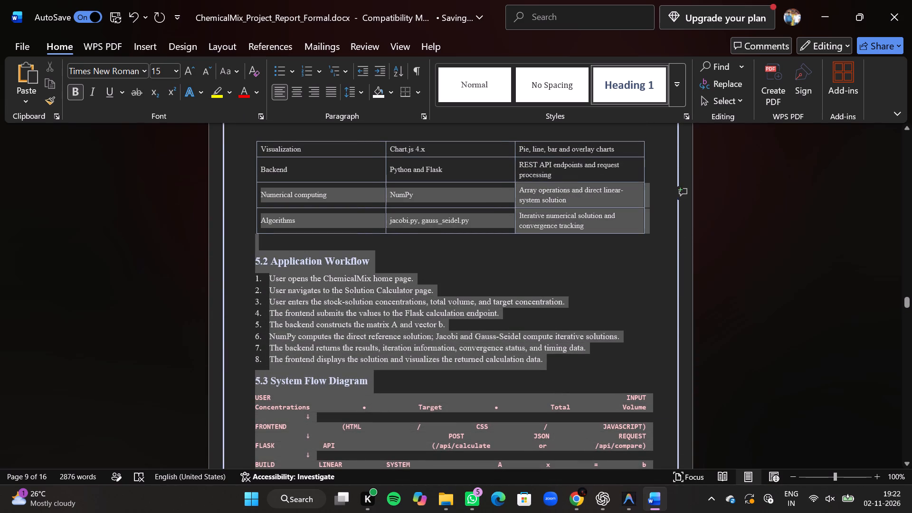
{"action": "left_click_drag", "start_coordinate": [239, 199], "coordinate": [255, 110]}
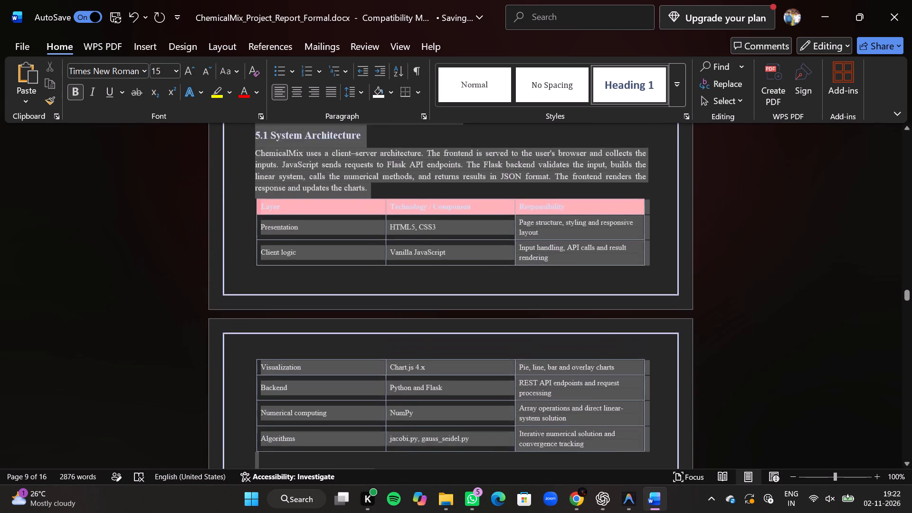
{"action": "left_click_drag", "start_coordinate": [255, 110], "coordinate": [247, 253]}
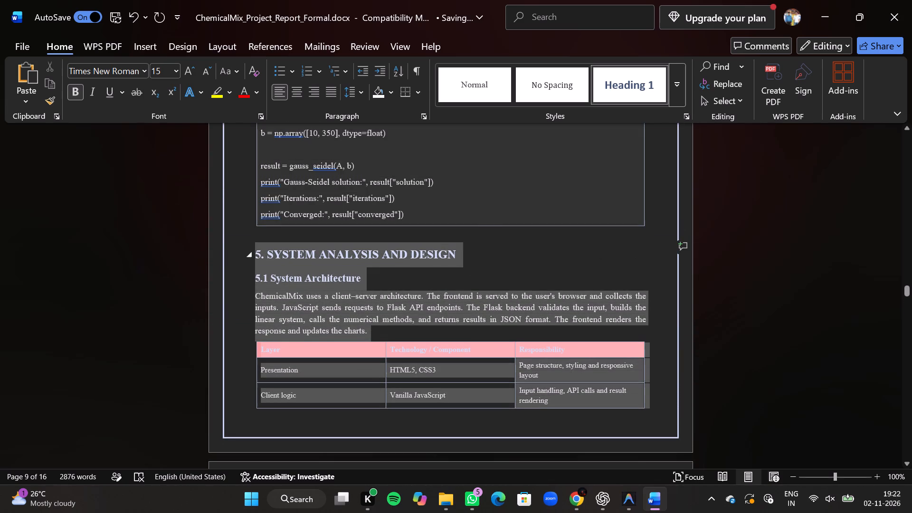
{"action": "left_click_drag", "start_coordinate": [247, 253], "coordinate": [247, 251]}
{"action": "key", "text": "BackSpace"}
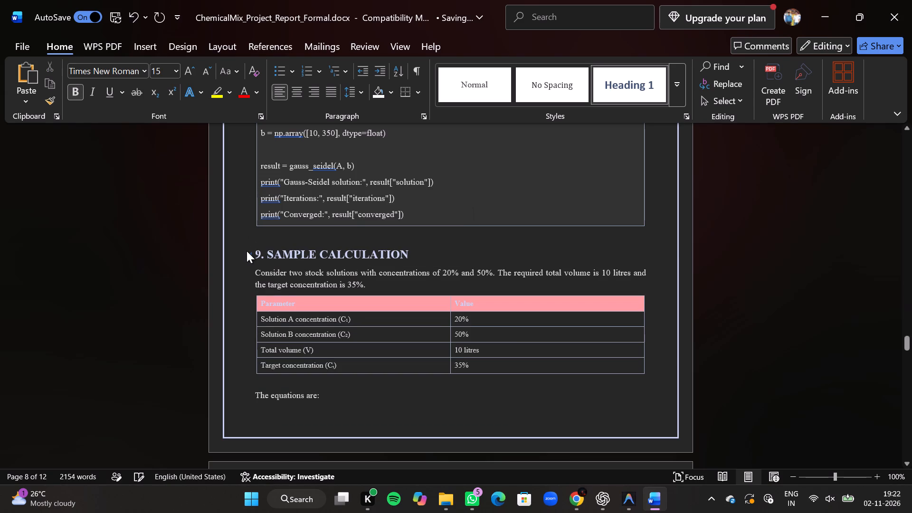
Renumber the Gauss-Seidel Iterative Method heading as 3.2.
{"action": "scroll", "coordinate": [288, 239], "scroll_direction": "up", "scroll_amount": 3}
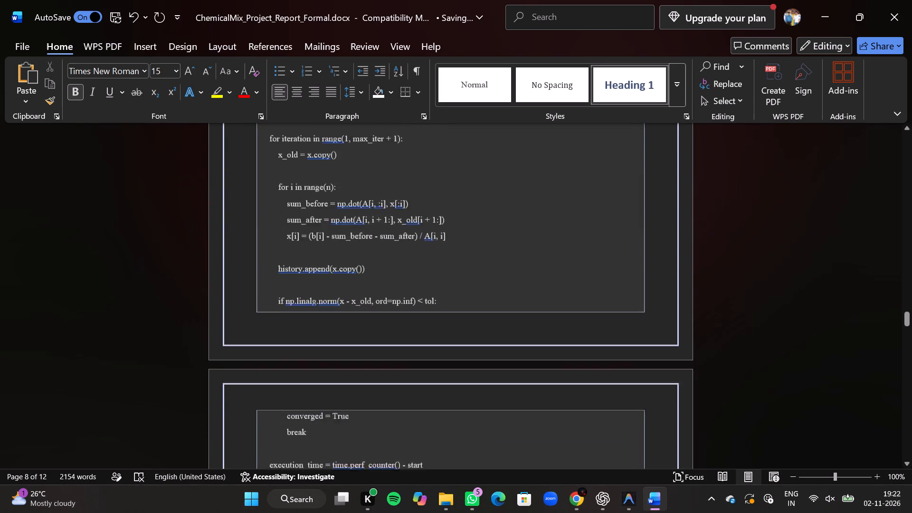
{"action": "scroll", "coordinate": [288, 239], "scroll_direction": "up", "scroll_amount": 4}
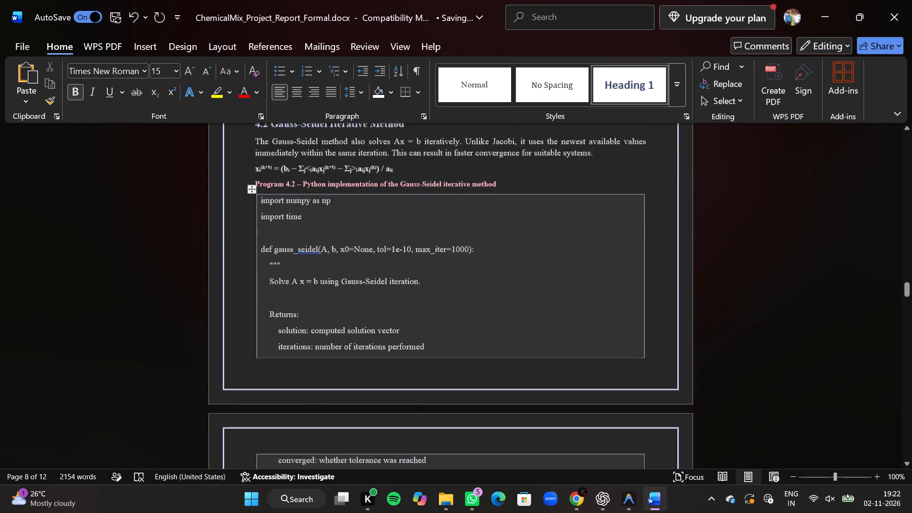
{"action": "scroll", "coordinate": [288, 239], "scroll_direction": "up", "scroll_amount": 1}
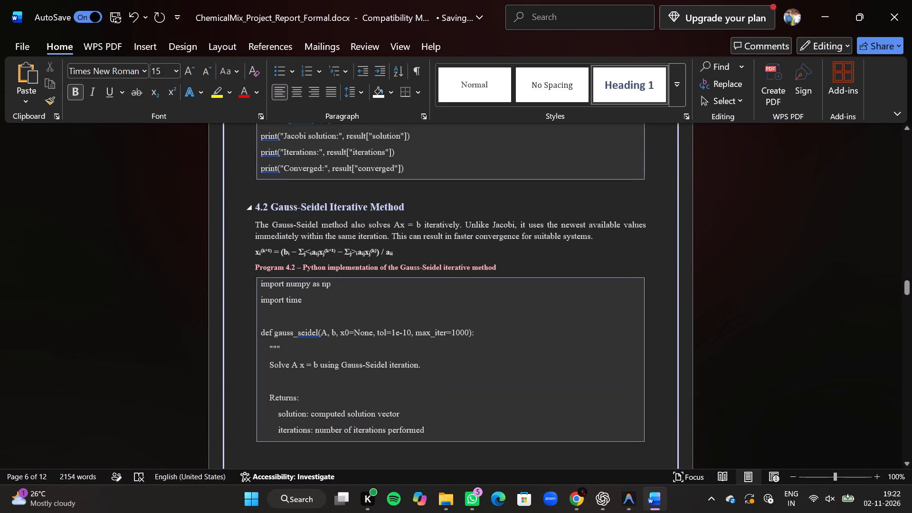
{"action": "left_click", "coordinate": [261, 207]}
{"action": "key", "text": "BackSpace"}
{"action": "key", "text": "3"}
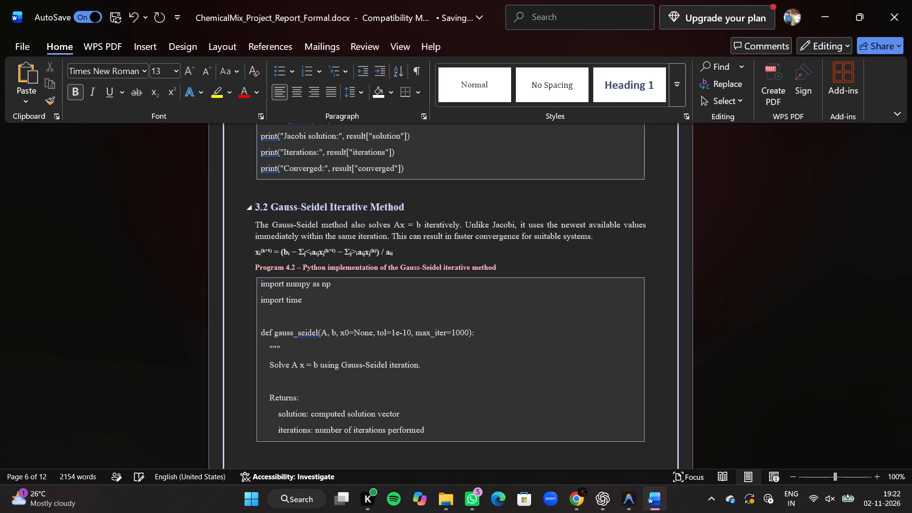
Renumber the Sample Calculation heading as section 4.
{"action": "scroll", "coordinate": [285, 265], "scroll_direction": "down", "scroll_amount": 2}
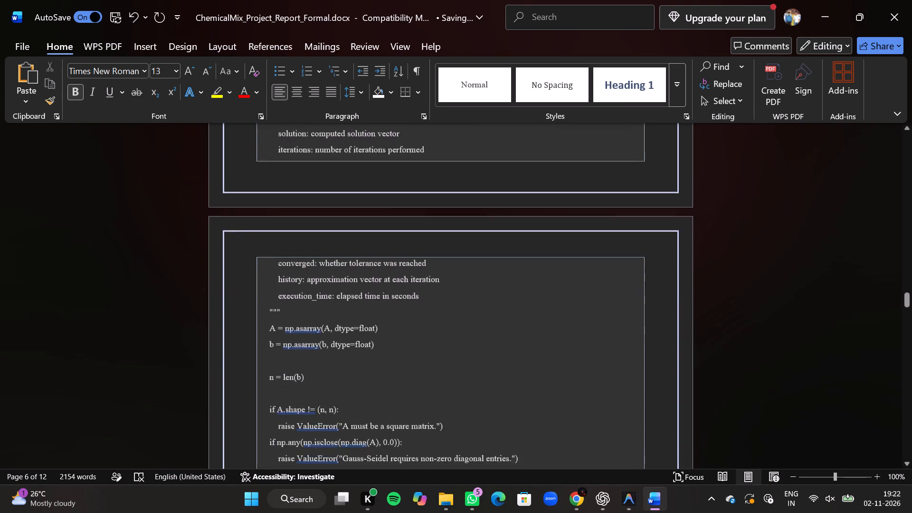
{"action": "scroll", "coordinate": [285, 265], "scroll_direction": "down", "scroll_amount": 3}
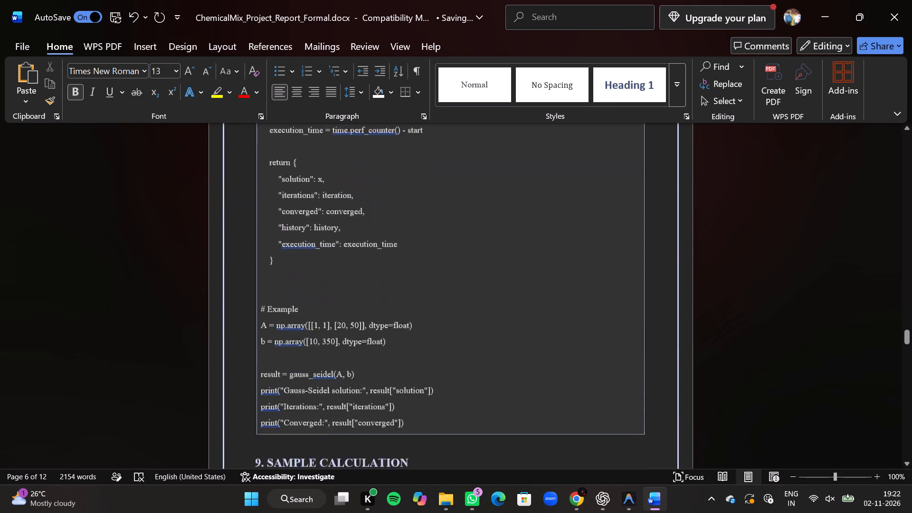
{"action": "scroll", "coordinate": [285, 265], "scroll_direction": "down", "scroll_amount": 2}
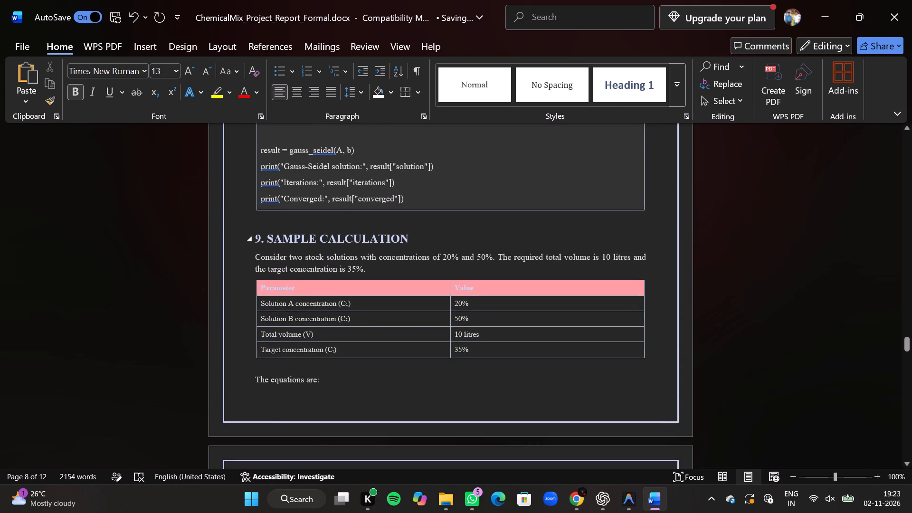
{"action": "left_click", "coordinate": [260, 239]}
{"action": "key", "text": "BackSpace"}
{"action": "key", "text": "4"}
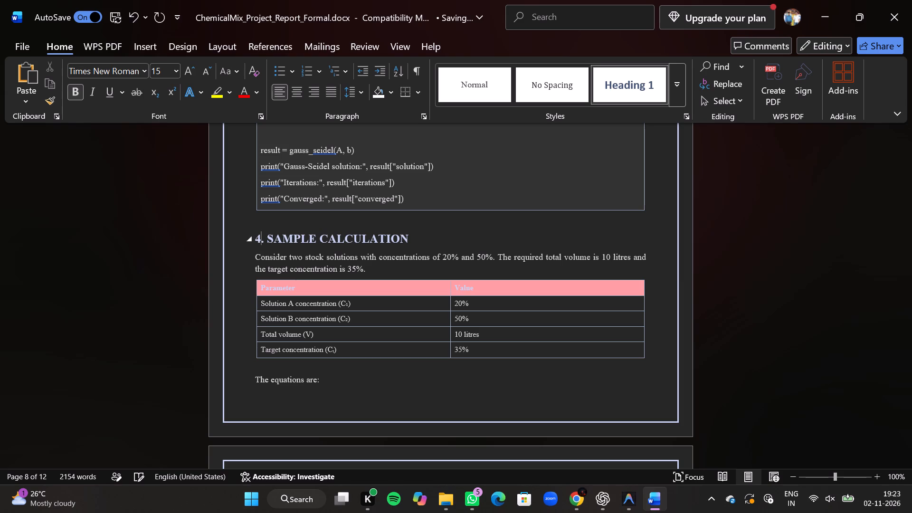
Insert an empty paragraph before "The equations are:" to move that line onto the next page with its equations.
{"action": "scroll", "coordinate": [260, 239], "scroll_direction": "down", "scroll_amount": 2}
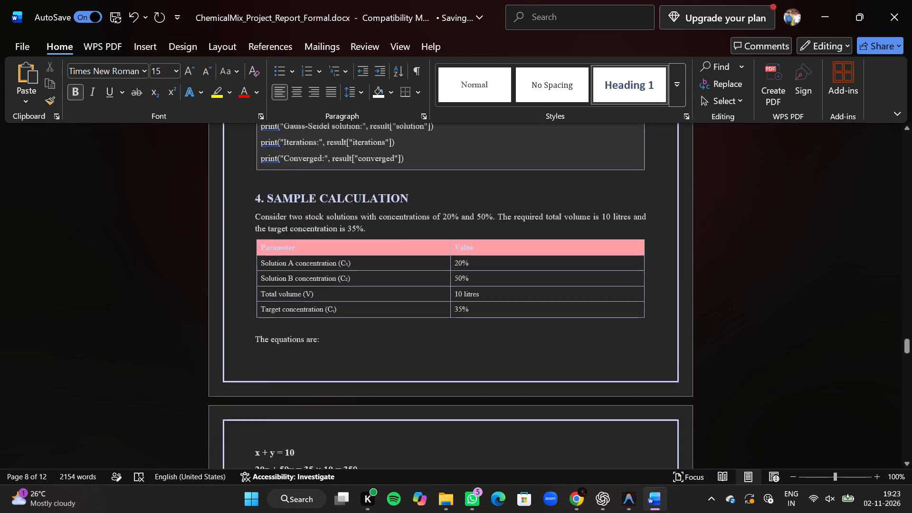
{"action": "scroll", "coordinate": [260, 239], "scroll_direction": "down", "scroll_amount": 1}
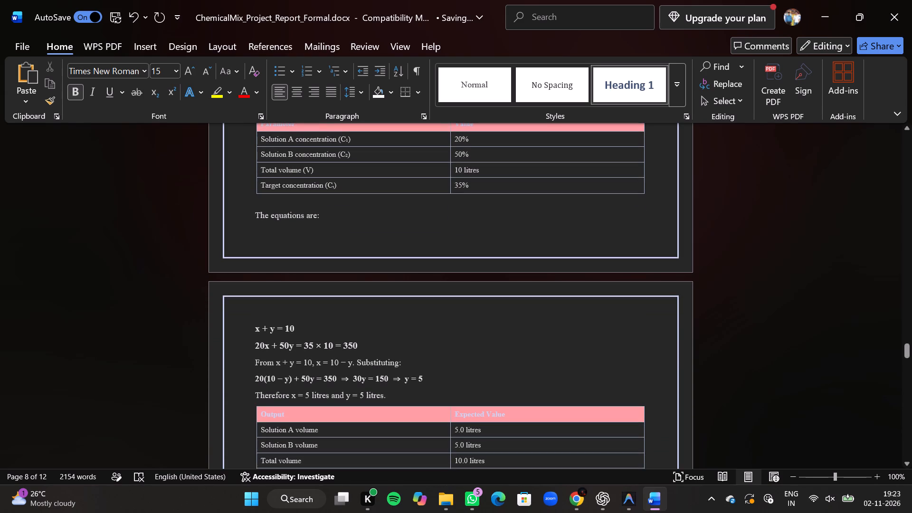
{"action": "left_click", "coordinate": [254, 213]}
{"action": "key", "text": "Return"}
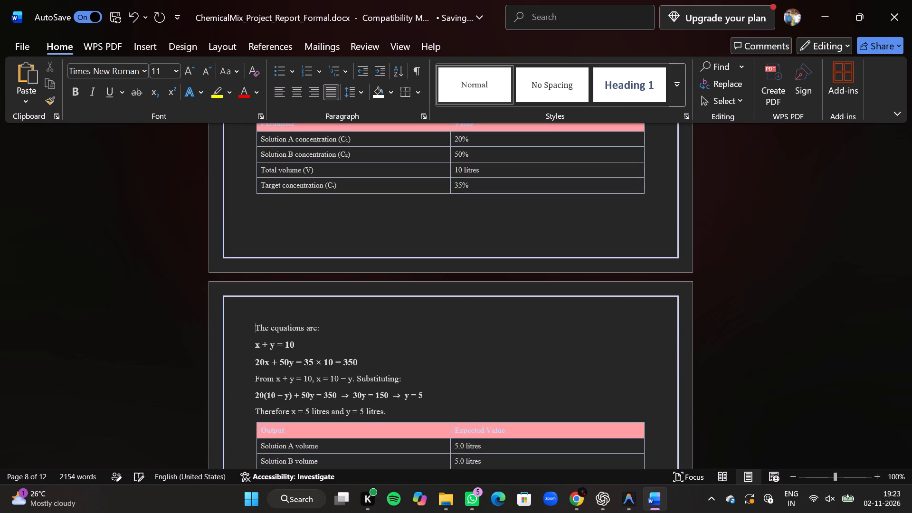
Replace the pink header shading with white in both columns of the Parameter and Value table under Sample Calculation.
{"action": "scroll", "coordinate": [254, 213], "scroll_direction": "right", "scroll_amount": 1}
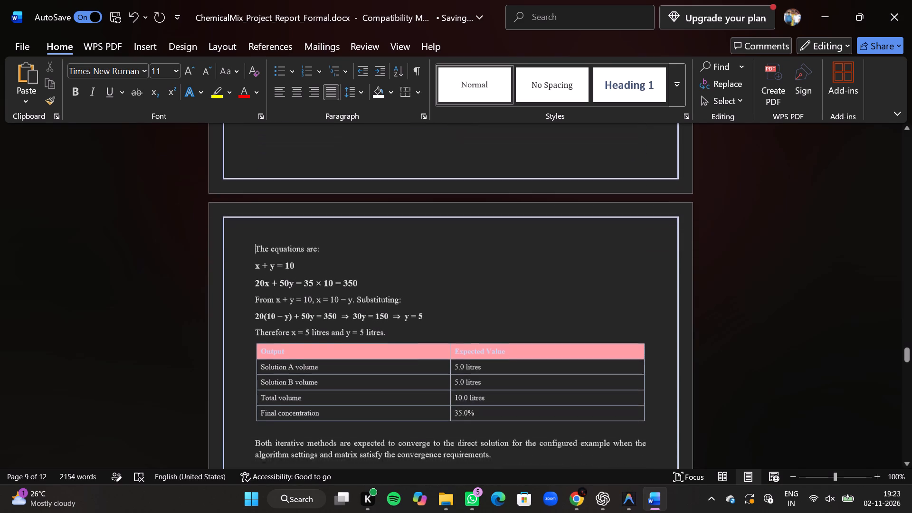
{"action": "scroll", "coordinate": [254, 213], "scroll_direction": "right", "scroll_amount": 1}
{"action": "scroll", "coordinate": [254, 213], "scroll_direction": "down", "scroll_amount": 1}
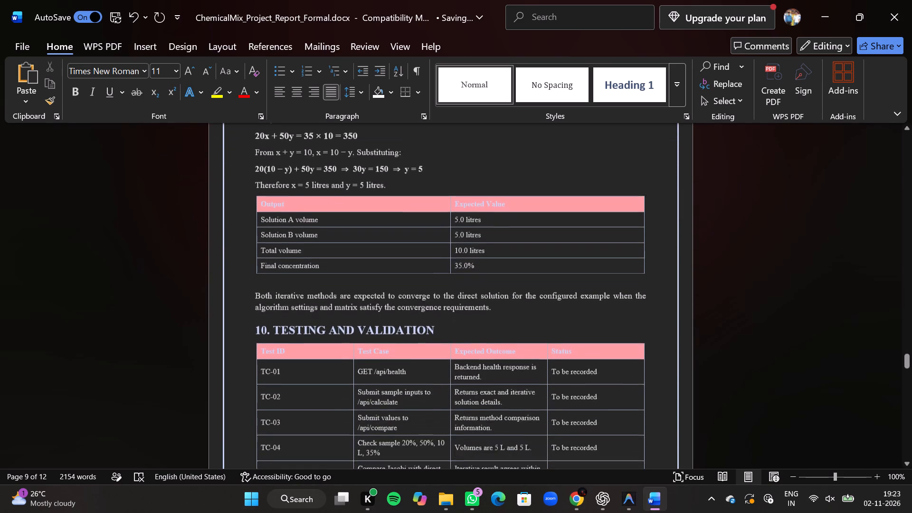
{"action": "scroll", "coordinate": [254, 213], "scroll_direction": "down", "scroll_amount": 1}
{"action": "scroll", "coordinate": [316, 141], "scroll_direction": "up", "scroll_amount": 3}
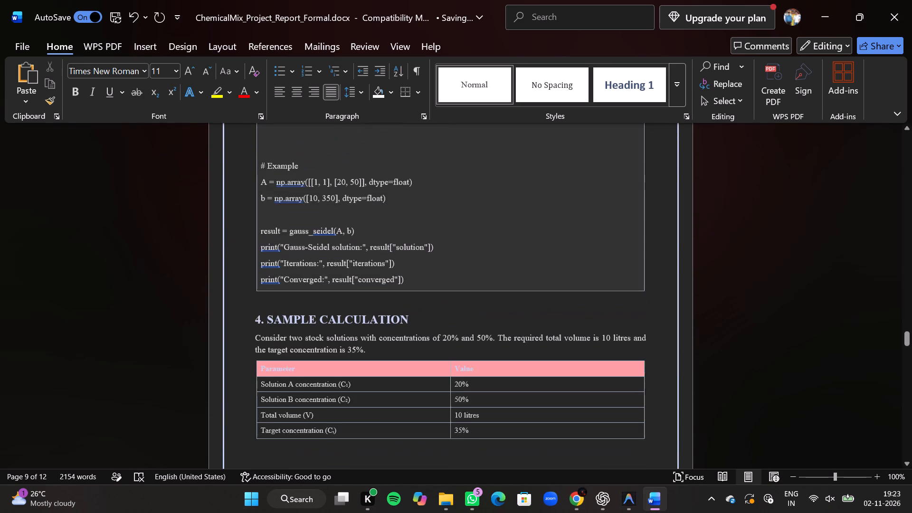
{"action": "scroll", "coordinate": [316, 141], "scroll_direction": "down", "scroll_amount": 1}
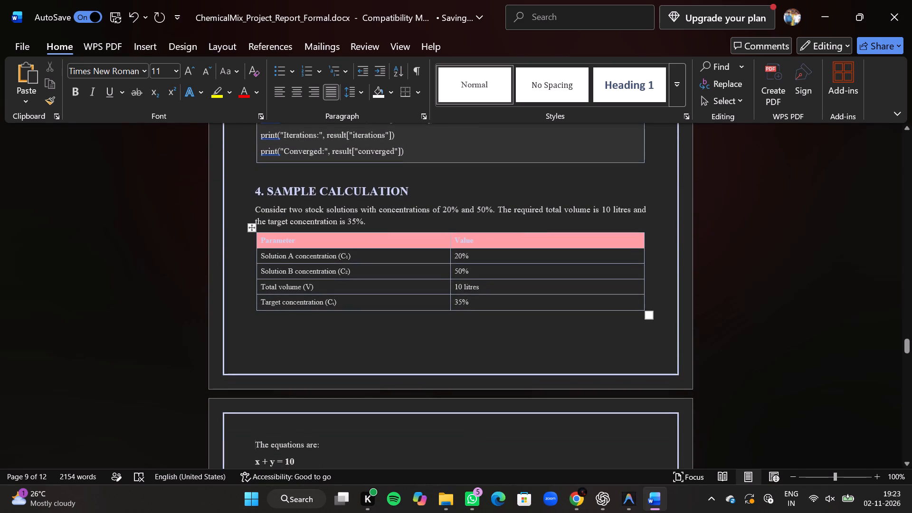
{"action": "left_click", "coordinate": [351, 234]}
{"action": "left_click", "coordinate": [492, 50]}
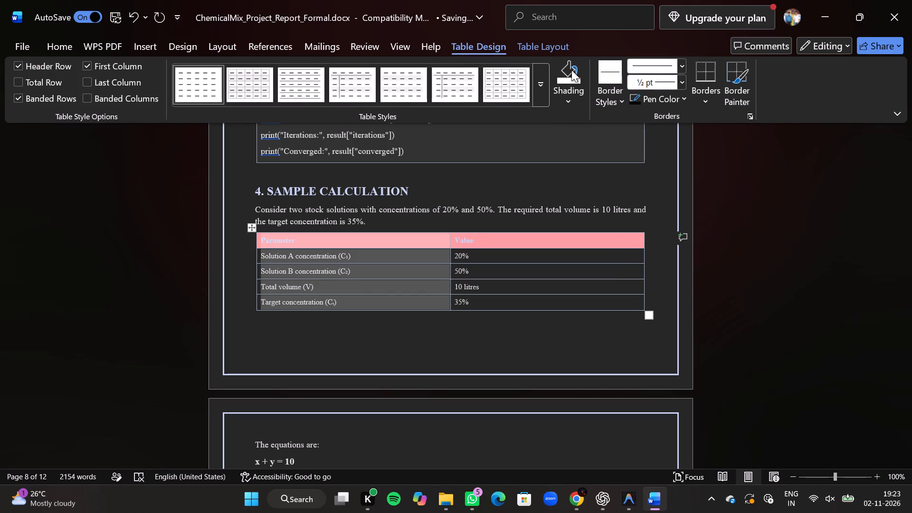
{"action": "left_click", "coordinate": [571, 70]}
{"action": "left_click", "coordinate": [525, 240]}
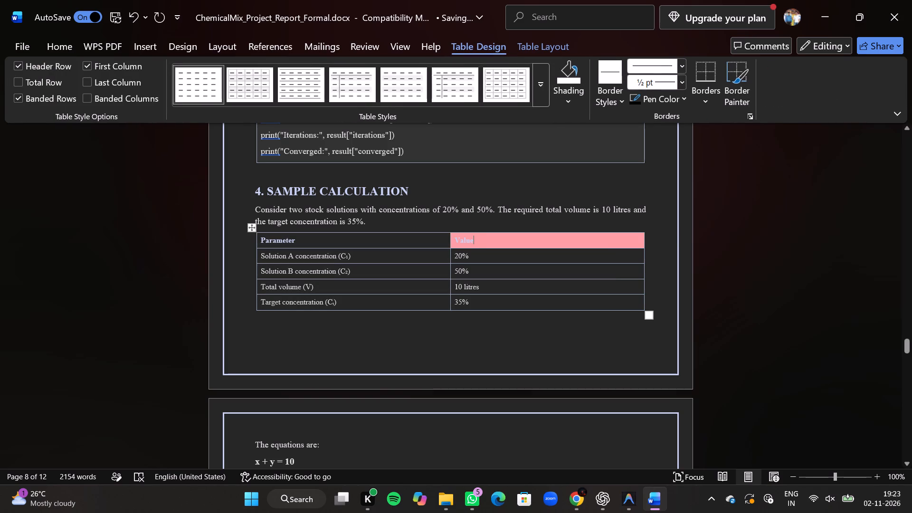
{"action": "left_click", "coordinate": [524, 235]}
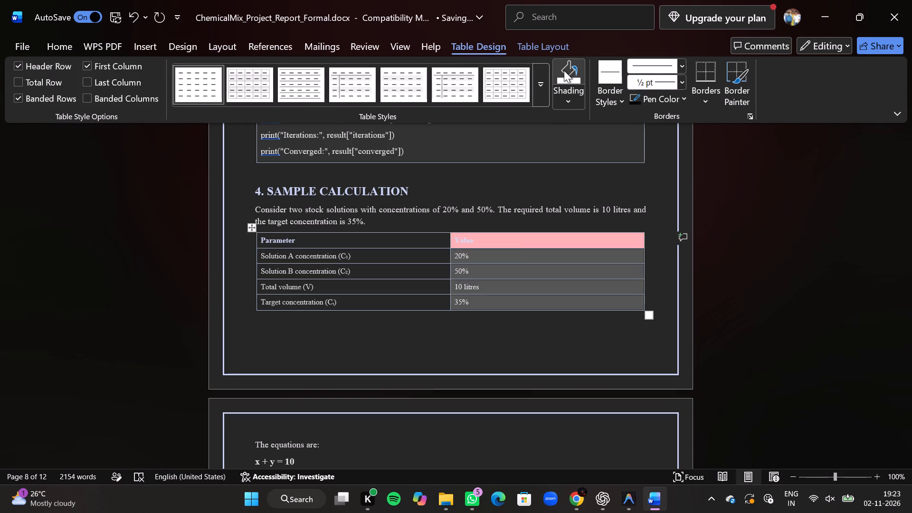
{"action": "left_click", "coordinate": [564, 70]}
Apply white shading to the Expected Value column of the output table below the equations.
{"action": "scroll", "coordinate": [500, 237], "scroll_direction": "down", "scroll_amount": 1}
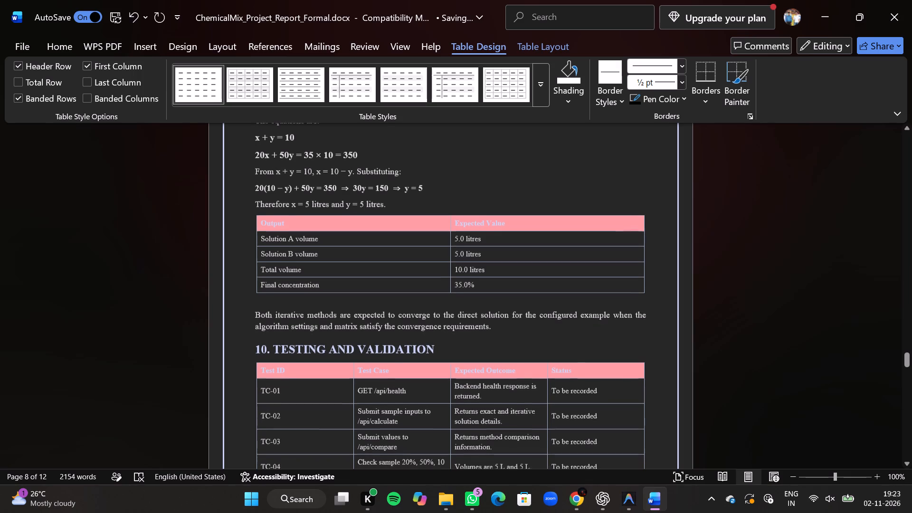
{"action": "left_click", "coordinate": [512, 217]}
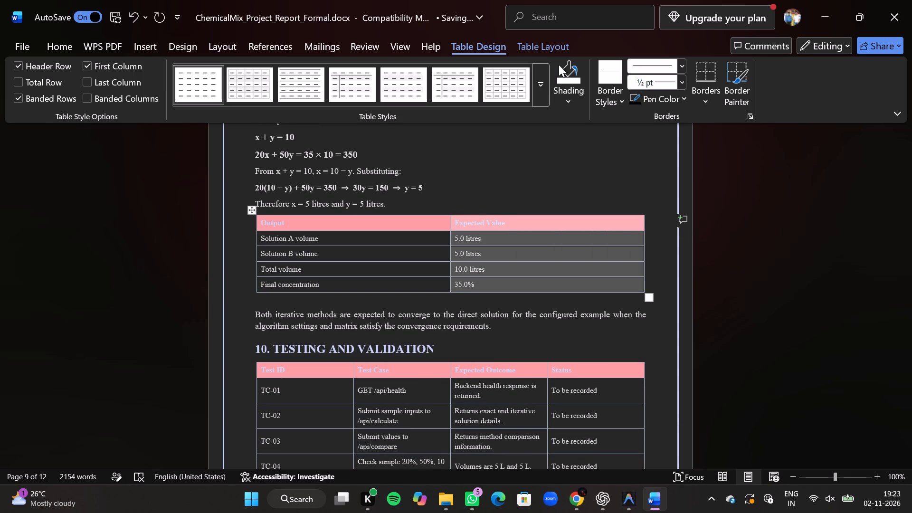
{"action": "left_click", "coordinate": [560, 66]}
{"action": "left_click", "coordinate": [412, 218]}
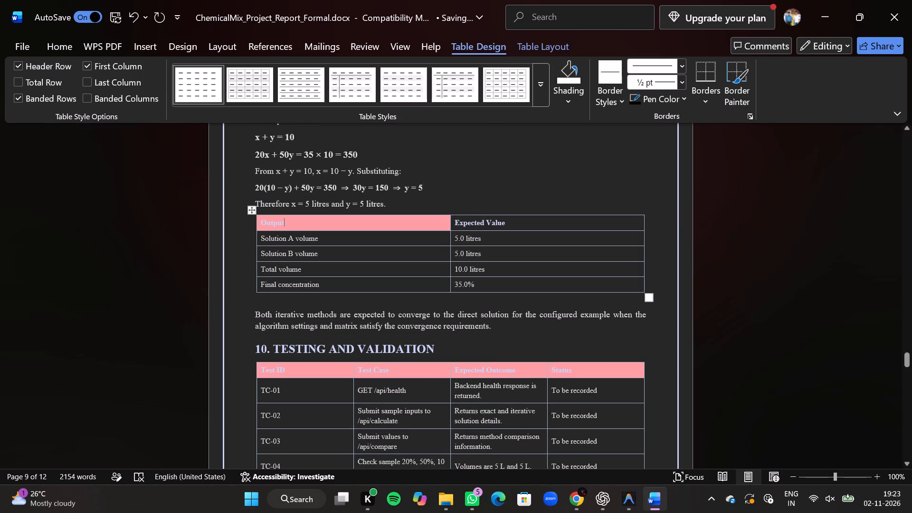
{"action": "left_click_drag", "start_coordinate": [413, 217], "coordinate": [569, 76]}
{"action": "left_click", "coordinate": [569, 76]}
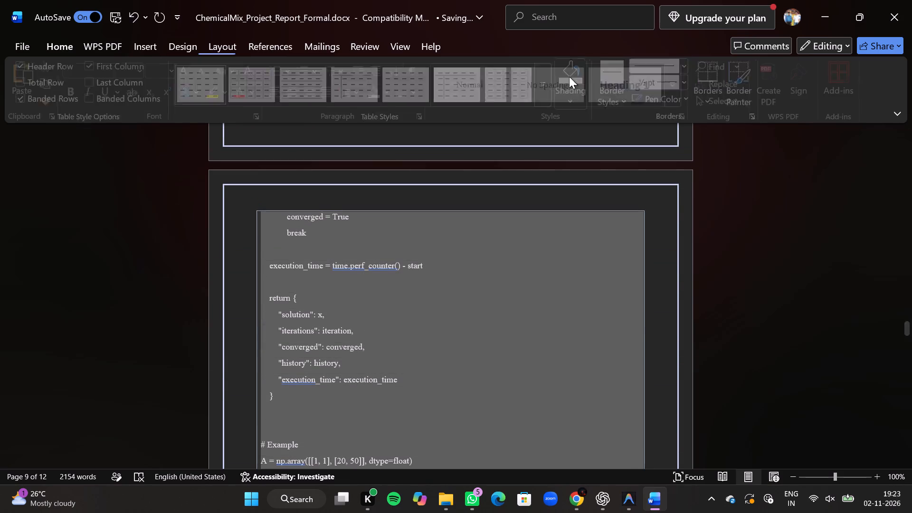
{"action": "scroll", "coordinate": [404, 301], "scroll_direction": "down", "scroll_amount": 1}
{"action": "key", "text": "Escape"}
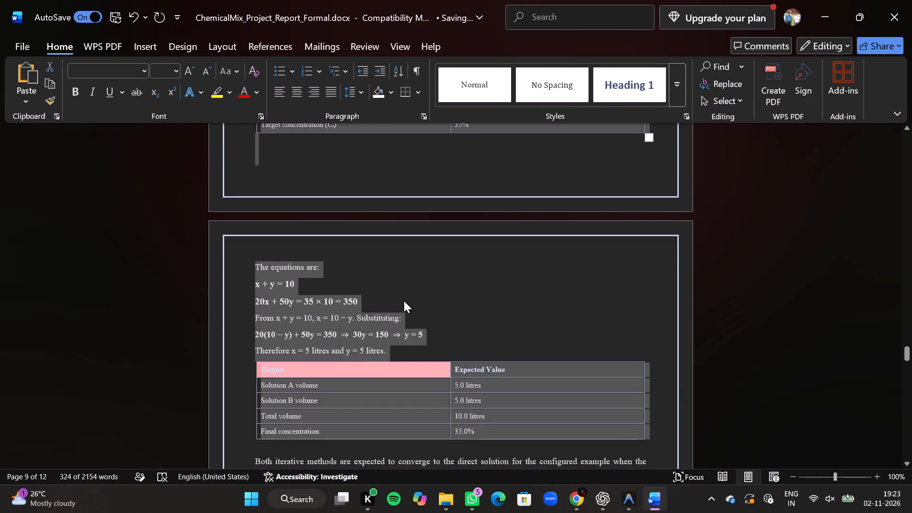
Apply white shading to the Output column of the results table below the equations, replacing its pink header fill.
{"action": "left_click", "coordinate": [382, 370]}
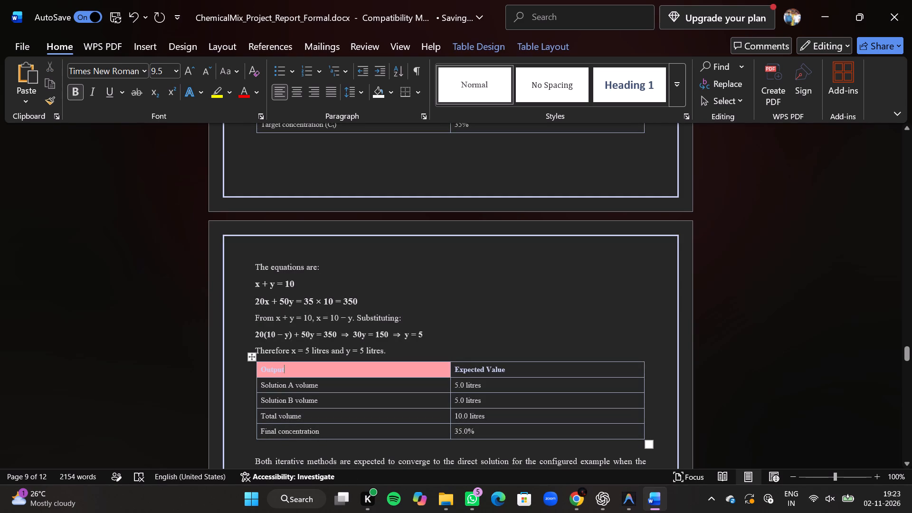
{"action": "left_click", "coordinate": [399, 363]}
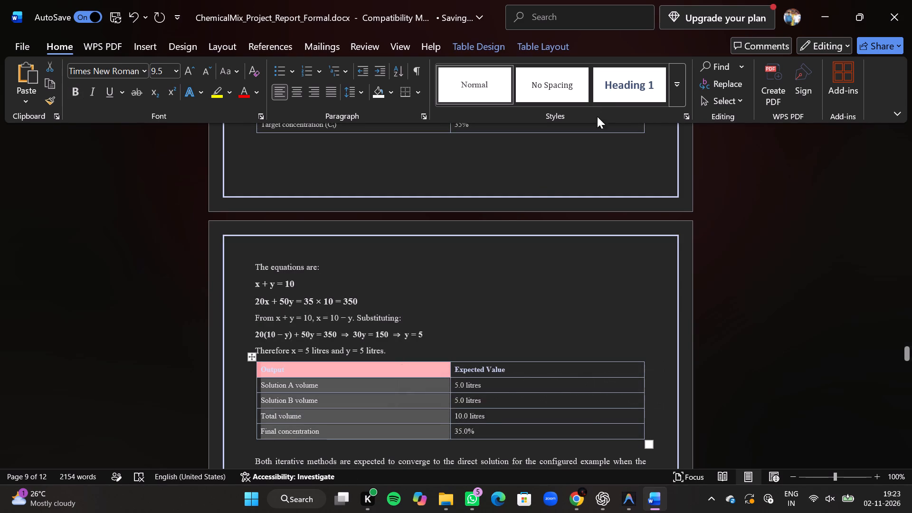
{"action": "left_click", "coordinate": [496, 44]}
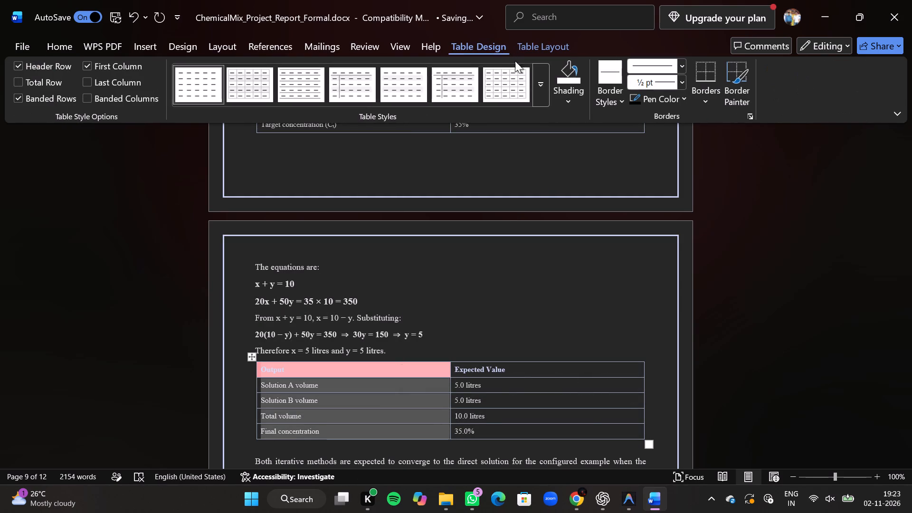
{"action": "left_click", "coordinate": [565, 72]}
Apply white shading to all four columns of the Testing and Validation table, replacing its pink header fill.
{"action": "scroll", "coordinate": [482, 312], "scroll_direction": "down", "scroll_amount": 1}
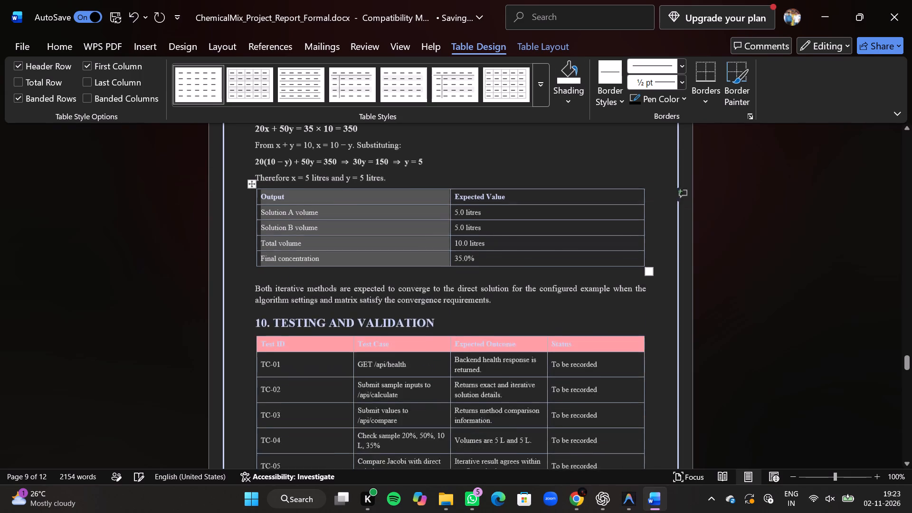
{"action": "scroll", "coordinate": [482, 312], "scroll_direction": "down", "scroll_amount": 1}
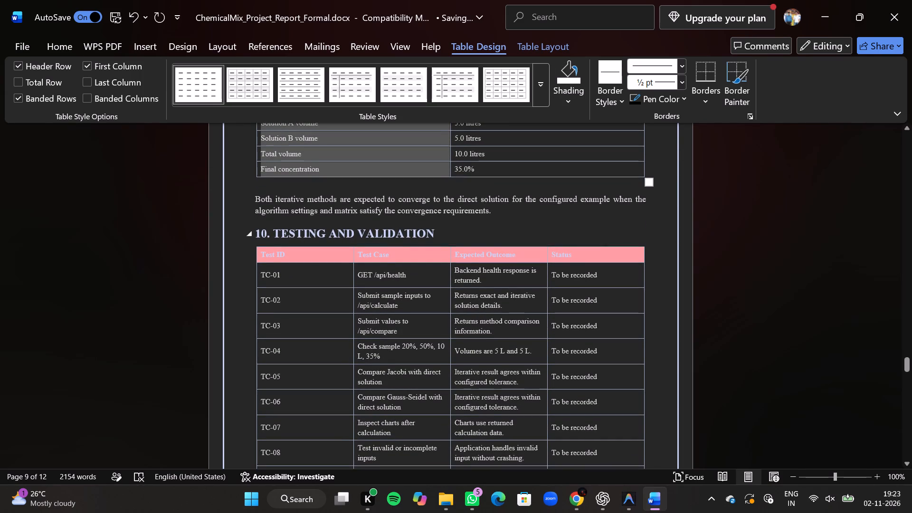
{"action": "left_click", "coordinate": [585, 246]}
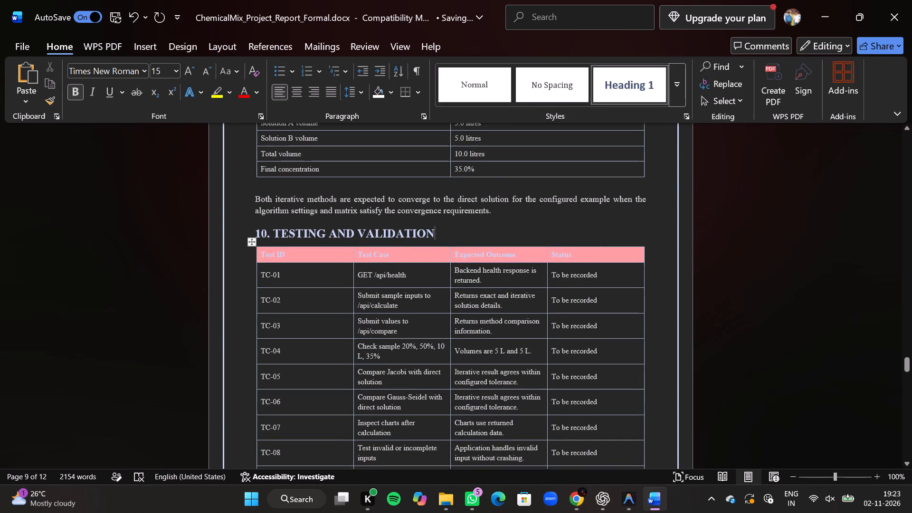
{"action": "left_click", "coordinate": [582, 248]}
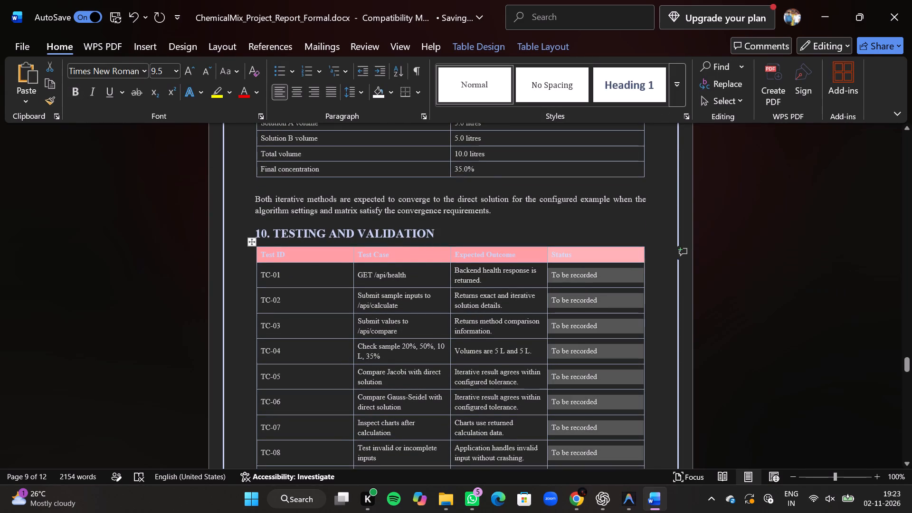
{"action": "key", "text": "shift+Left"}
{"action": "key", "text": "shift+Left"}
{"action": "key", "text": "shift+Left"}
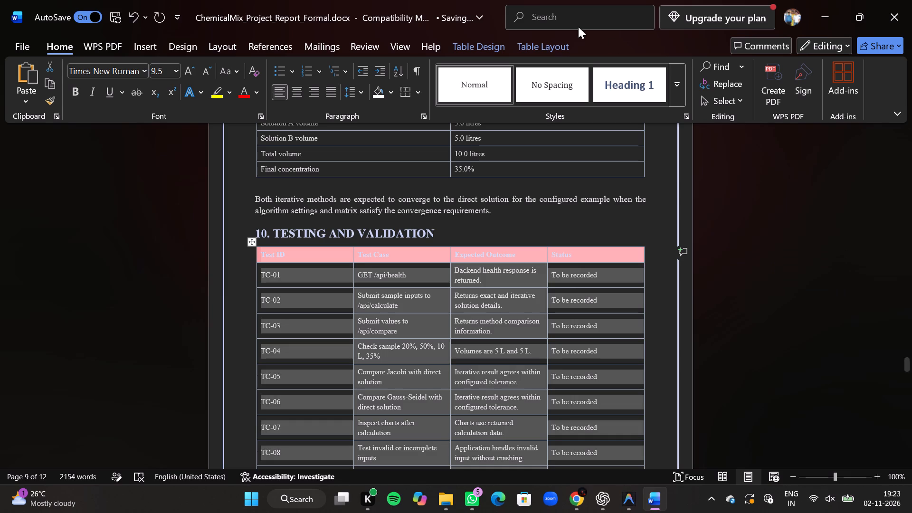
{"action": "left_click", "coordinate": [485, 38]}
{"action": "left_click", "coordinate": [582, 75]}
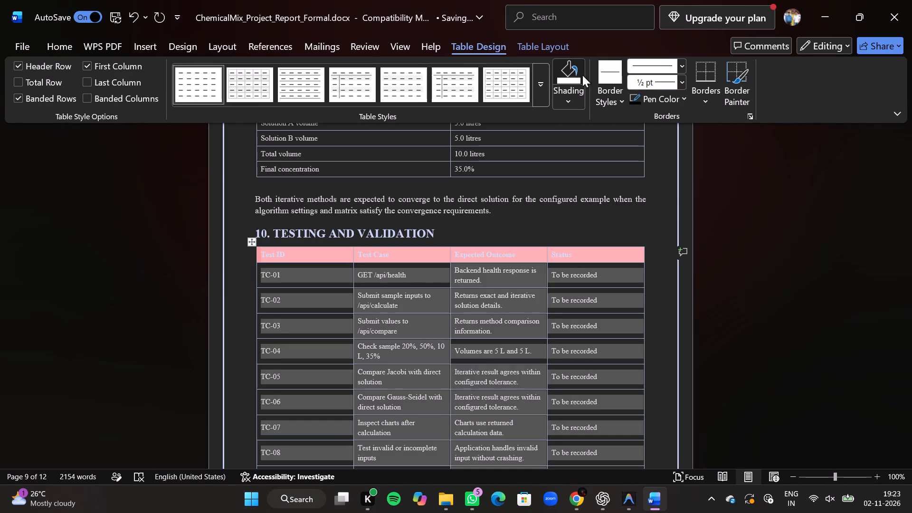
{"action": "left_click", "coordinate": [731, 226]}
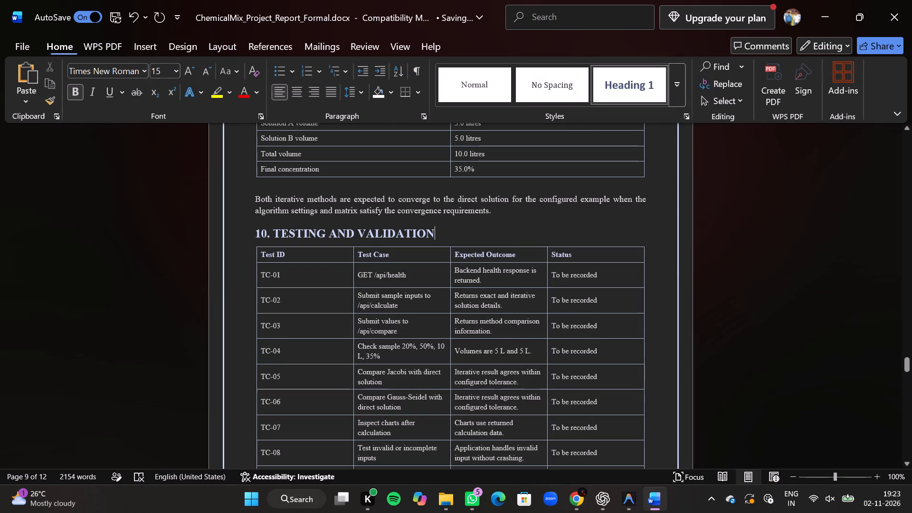
Delete the entire Testing and Validation section, including its heading, test case table and closing note about the Status column.
{"action": "left_click", "coordinate": [459, 285]}
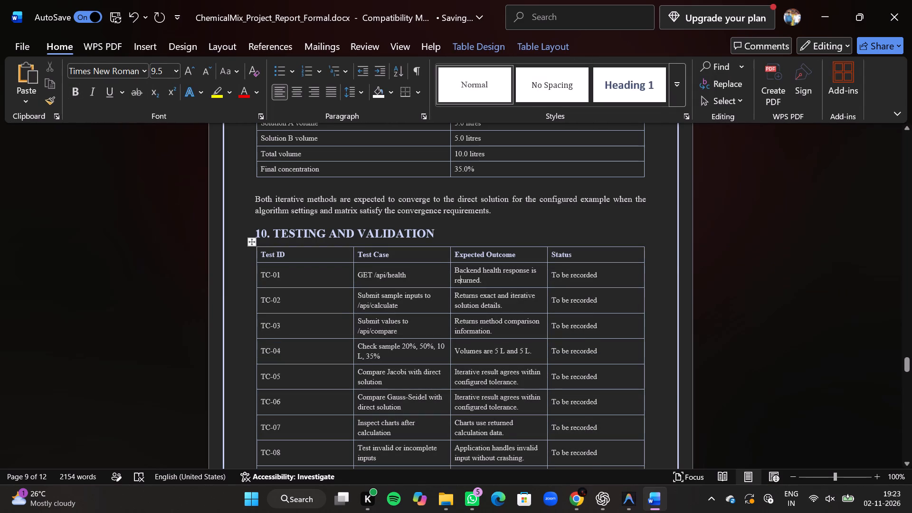
{"action": "left_click_drag", "start_coordinate": [256, 232], "coordinate": [307, 297]}
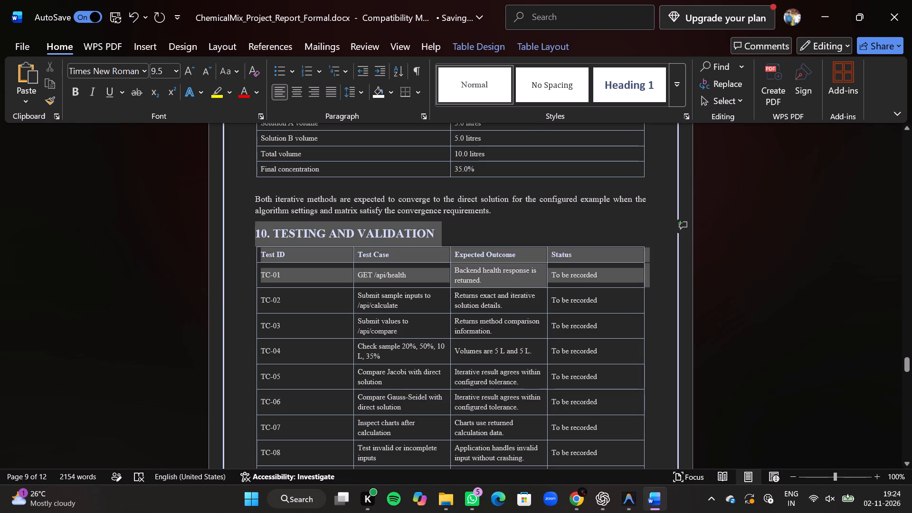
{"action": "left_click_drag", "start_coordinate": [307, 297], "coordinate": [342, 509]}
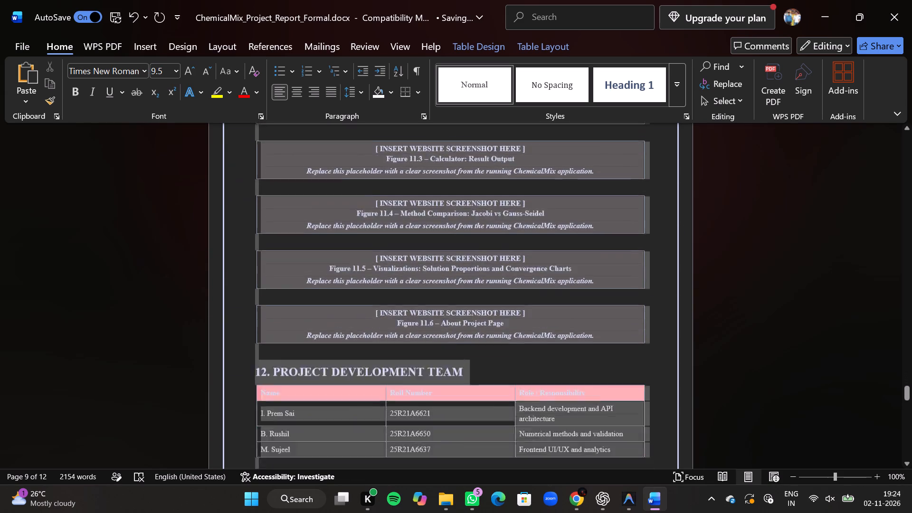
{"action": "left_click_drag", "start_coordinate": [342, 509], "coordinate": [370, 129]}
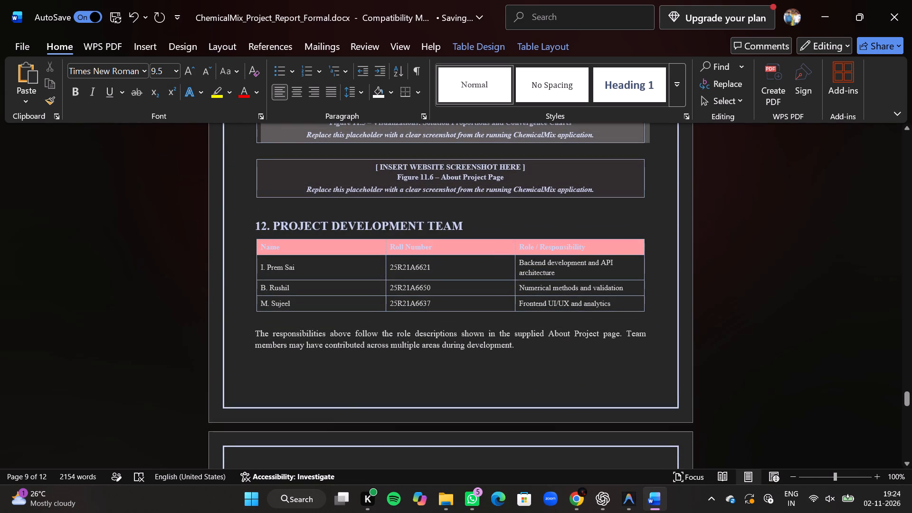
{"action": "left_click_drag", "start_coordinate": [370, 129], "coordinate": [360, 152]}
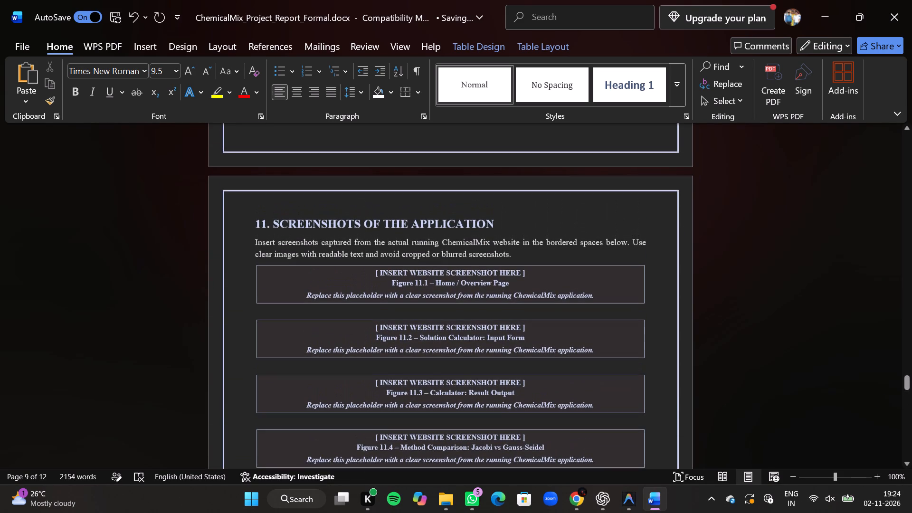
{"action": "left_click_drag", "start_coordinate": [360, 152], "coordinate": [495, 211]}
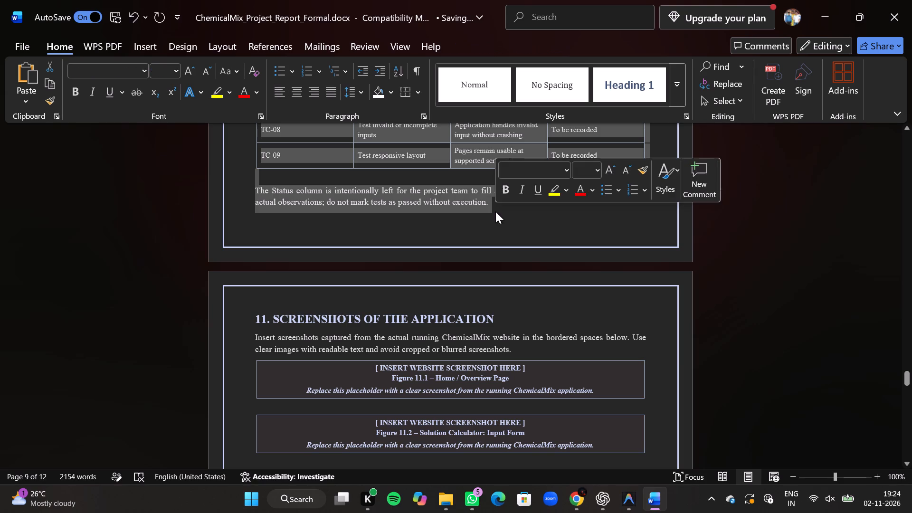
{"action": "key", "text": "BackSpace"}
Review the Gauss-Seidel code and Sample Calculation pages to check the heading numbering and page flow before the screenshots section.
{"action": "scroll", "coordinate": [495, 211], "scroll_direction": "up", "scroll_amount": 2}
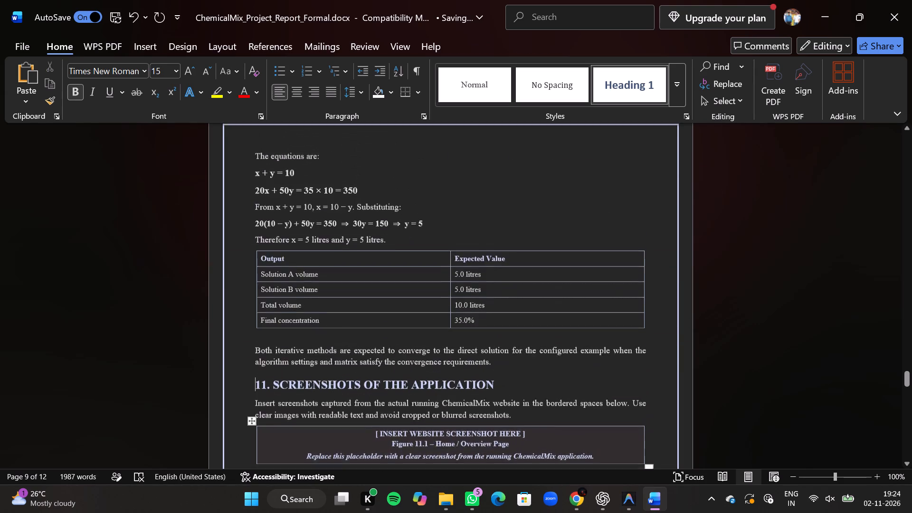
{"action": "scroll", "coordinate": [495, 211], "scroll_direction": "up", "scroll_amount": 3}
{"action": "scroll", "coordinate": [495, 211], "scroll_direction": "right", "scroll_amount": 1}
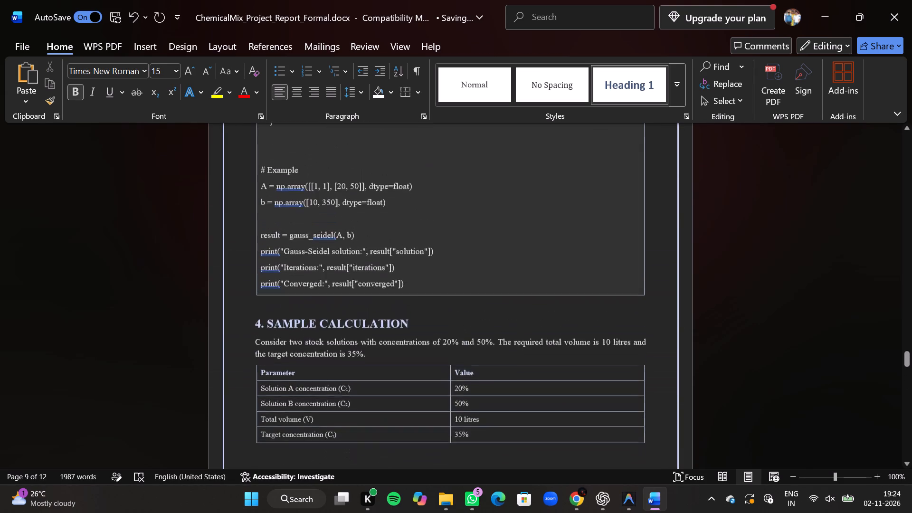
{"action": "scroll", "coordinate": [495, 211], "scroll_direction": "right", "scroll_amount": 1}
{"action": "scroll", "coordinate": [495, 211], "scroll_direction": "down", "scroll_amount": 2}
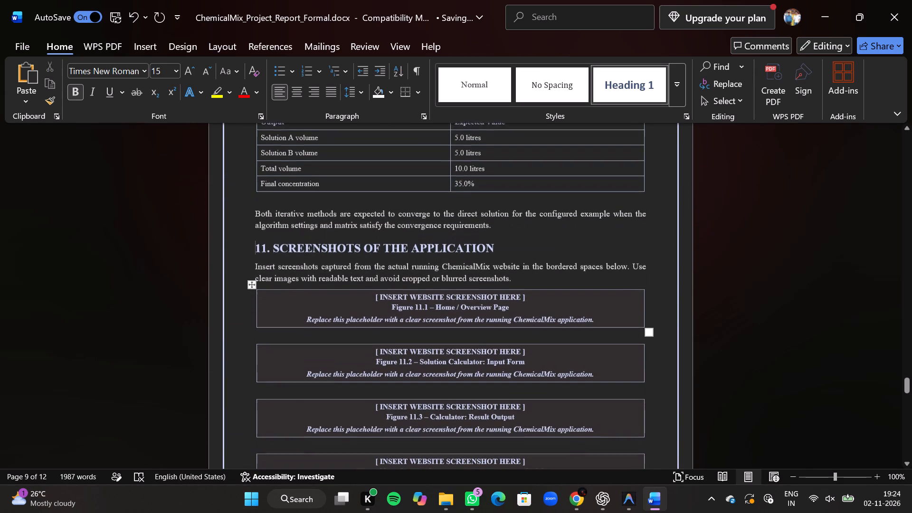
{"action": "scroll", "coordinate": [298, 246], "scroll_direction": "up", "scroll_amount": 5}
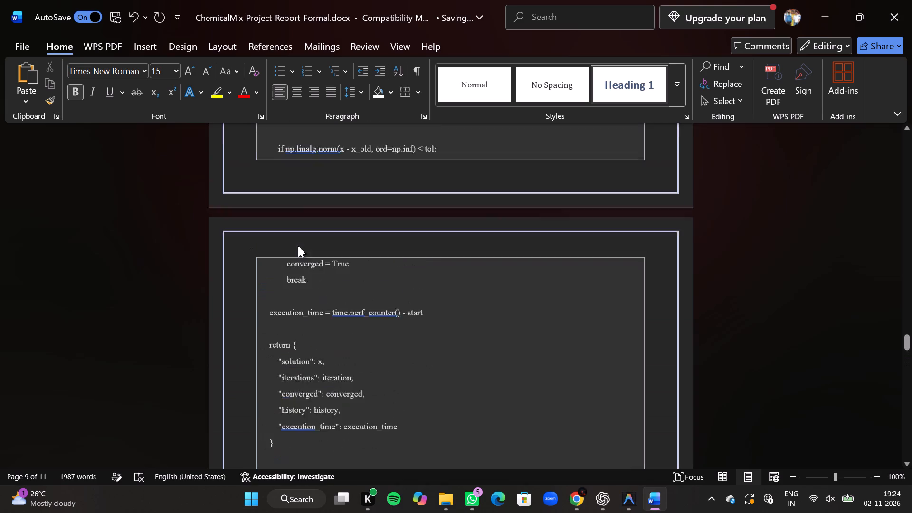
{"action": "scroll", "coordinate": [298, 246], "scroll_direction": "up", "scroll_amount": 5}
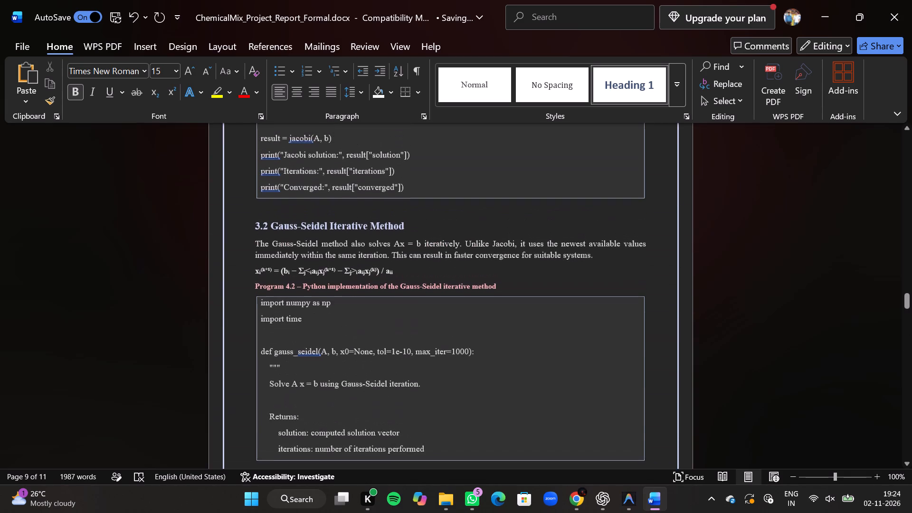
{"action": "scroll", "coordinate": [298, 246], "scroll_direction": "down", "scroll_amount": 3}
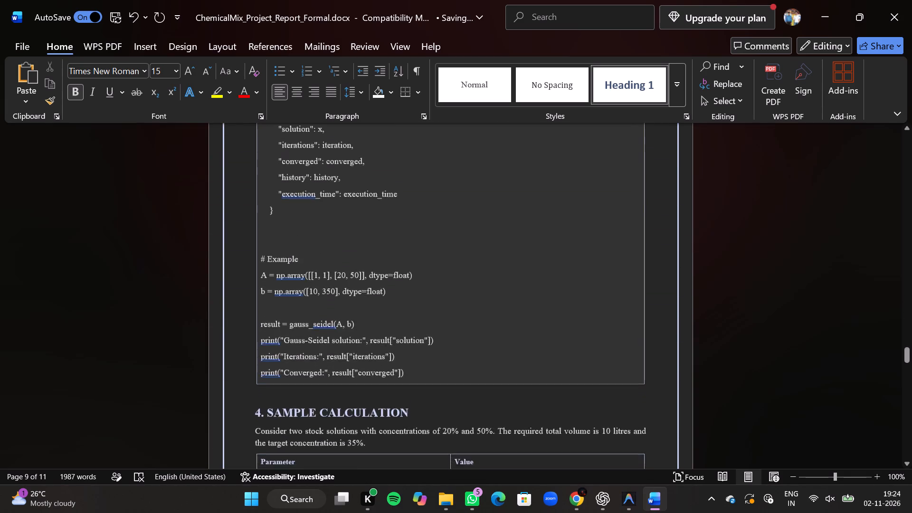
{"action": "scroll", "coordinate": [298, 246], "scroll_direction": "down", "scroll_amount": 1}
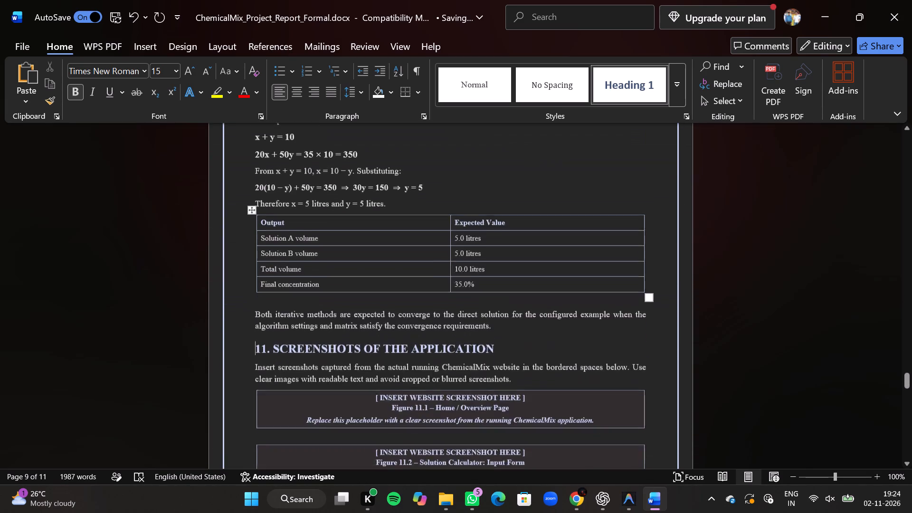
Renumber the Screenshots of the Application heading as section 5.
{"action": "scroll", "coordinate": [298, 246], "scroll_direction": "down", "scroll_amount": 1}
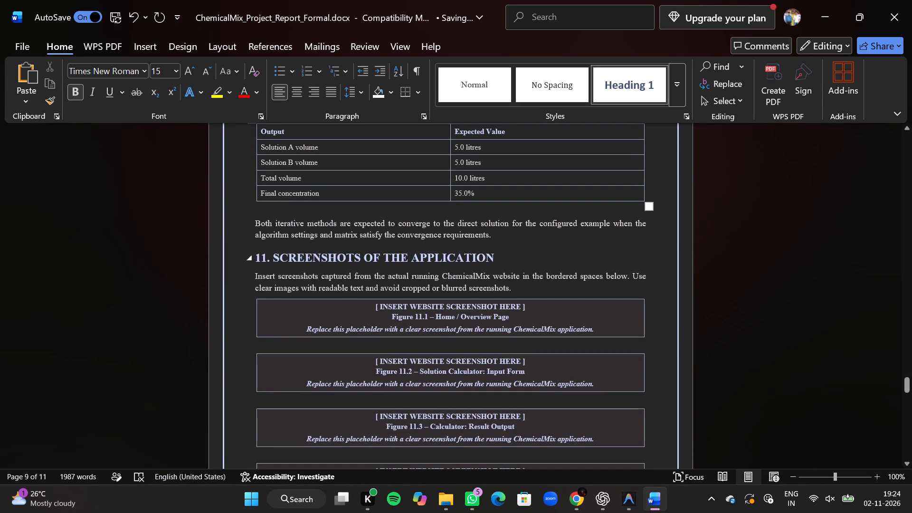
{"action": "left_click", "coordinate": [265, 259]}
{"action": "key", "text": "BackSpace"}
{"action": "key", "text": "BackSpace"}
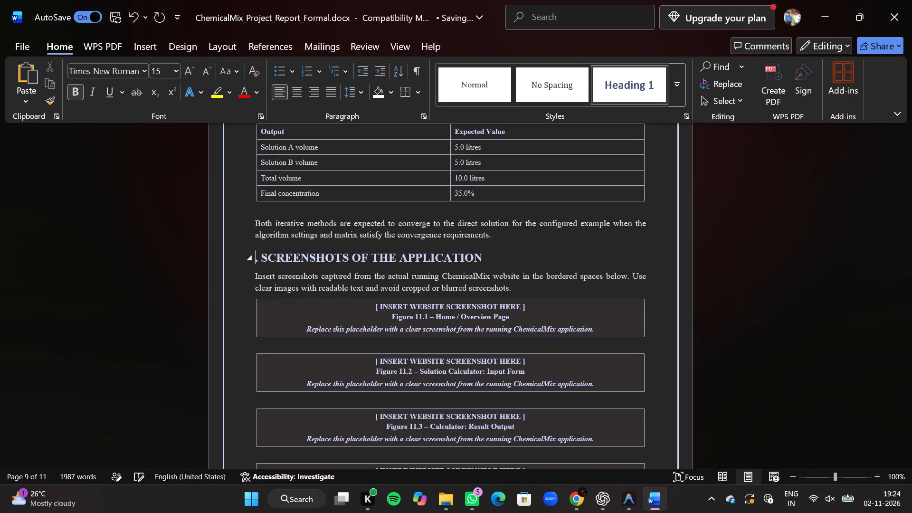
{"action": "key", "text": "5"}
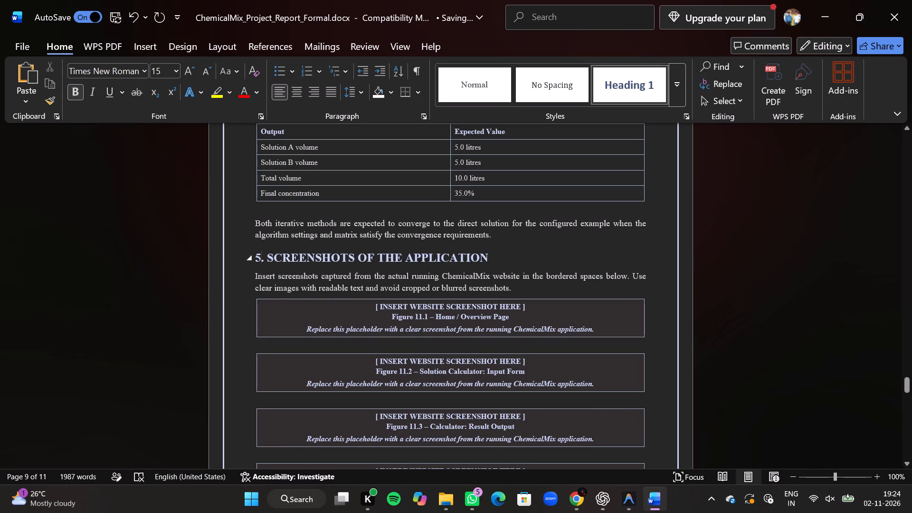
Reword the section 5 heading so that it reads "SCREENSHOTS OF THE OUTPUTS".
{"action": "left_click", "coordinate": [492, 256]}
{"action": "key", "text": "BackSpace"}
{"action": "key", "text": "BackSpace"}
{"action": "key", "text": "BackSpace"}
{"action": "key", "text": "BackSpace"}
{"action": "key", "text": "BackSpace"}
{"action": "key", "text": "BackSpace"}
{"action": "key", "text": "BackSpace"}
{"action": "key", "text": "BackSpace"}
{"action": "key", "text": "BackSpace"}
{"action": "key", "text": "BackSpace"}
{"action": "key", "text": "BackSpace"}
{"action": "key", "text": "BackSpace"}
{"action": "key", "text": "BackSpace"}
{"action": "key", "text": "BackSpace"}
{"action": "key", "text": "BackSpace"}
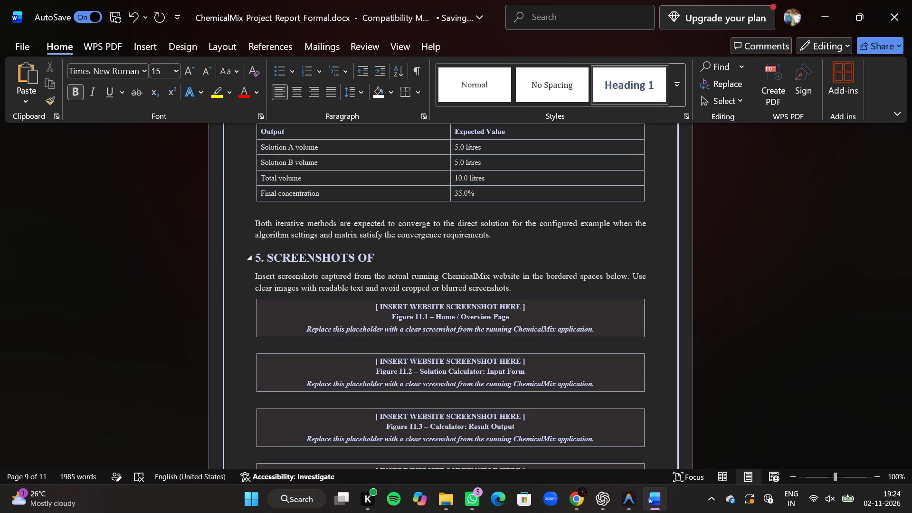
{"action": "type", "text": "Th"}
{"action": "key", "text": "BackSpace"}
{"action": "type", "text": "HE OUTPUTS"}
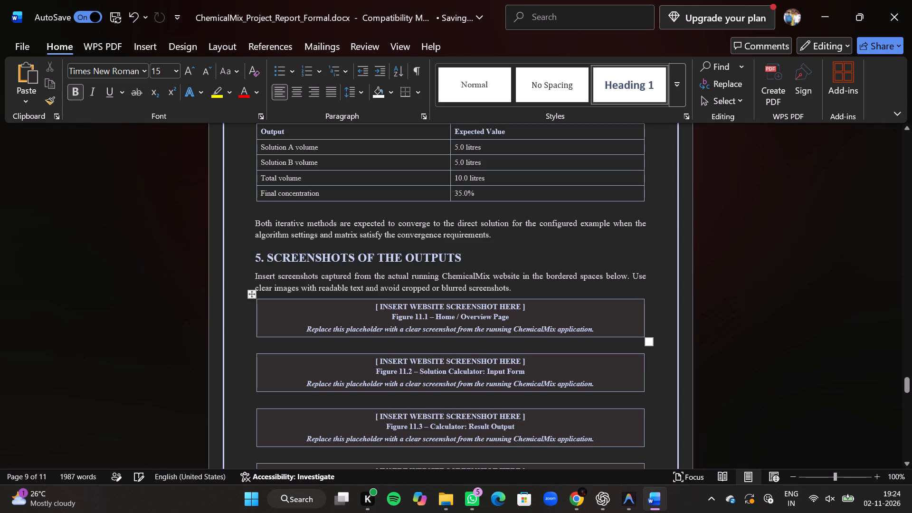
Delete the instruction paragraph about inserting website screenshots beneath the section 5 heading.
{"action": "left_click", "coordinate": [333, 316]}
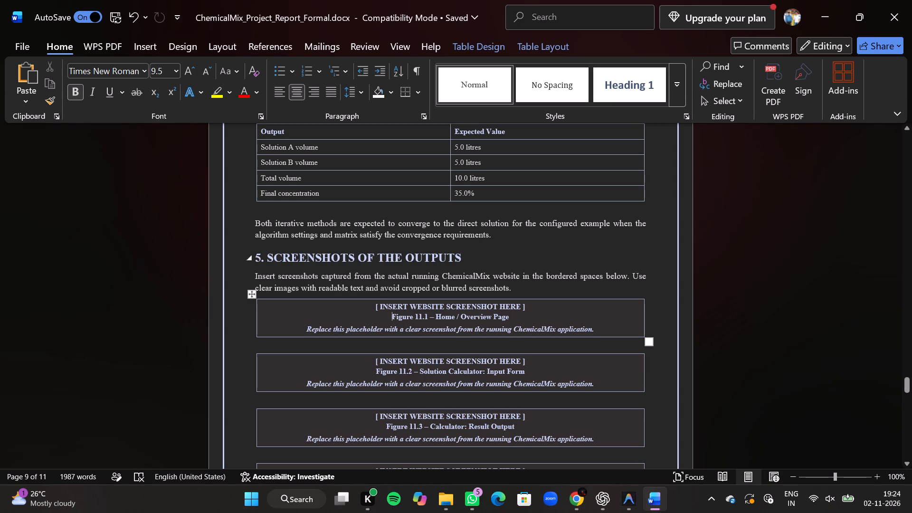
{"action": "left_click_drag", "start_coordinate": [522, 290], "coordinate": [293, 277]}
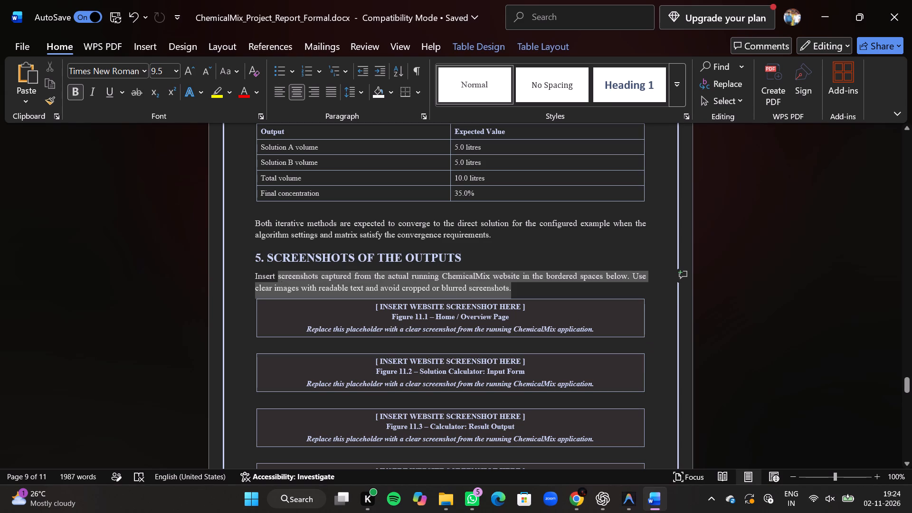
{"action": "left_click_drag", "start_coordinate": [293, 277], "coordinate": [257, 278]}
{"action": "key", "text": "BackSpace"}
Delete the paragraph about team responsibilities and role descriptions beneath the Project Development Team table.
{"action": "scroll", "coordinate": [257, 278], "scroll_direction": "right", "scroll_amount": 1}
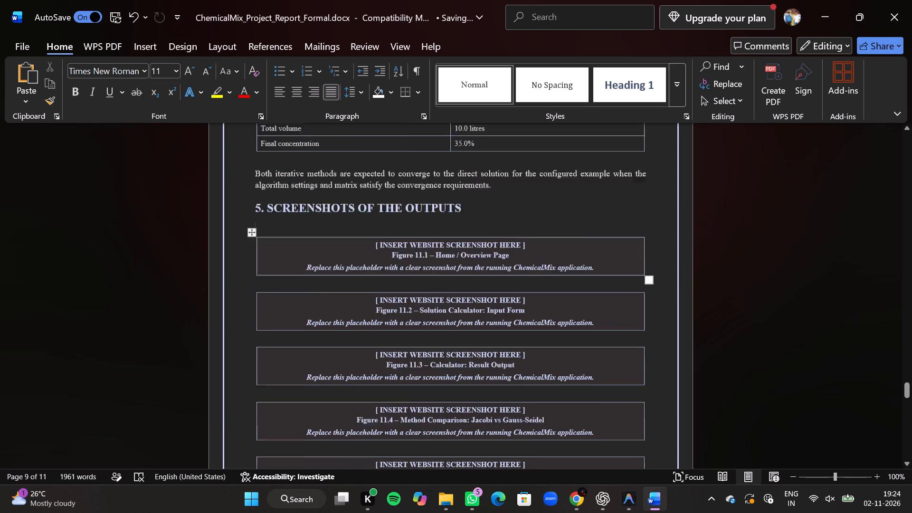
{"action": "scroll", "coordinate": [257, 278], "scroll_direction": "right", "scroll_amount": 3}
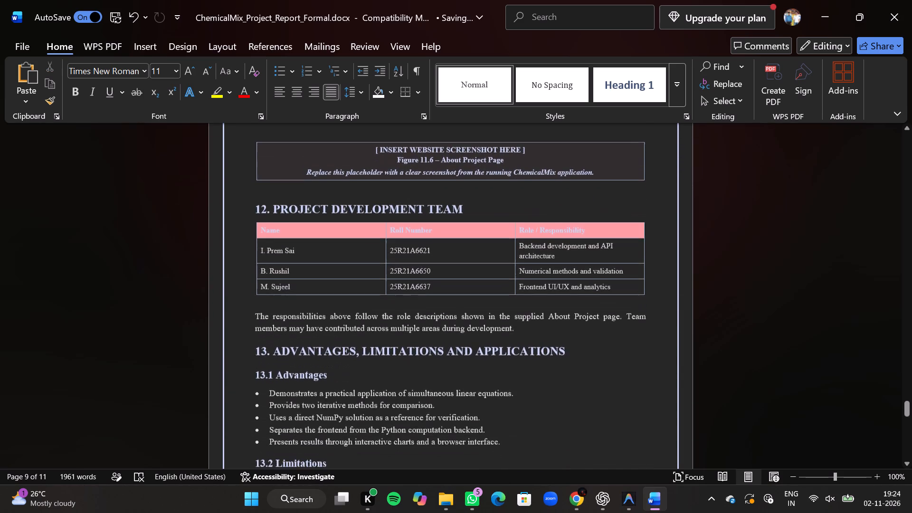
{"action": "scroll", "coordinate": [257, 278], "scroll_direction": "right", "scroll_amount": 1}
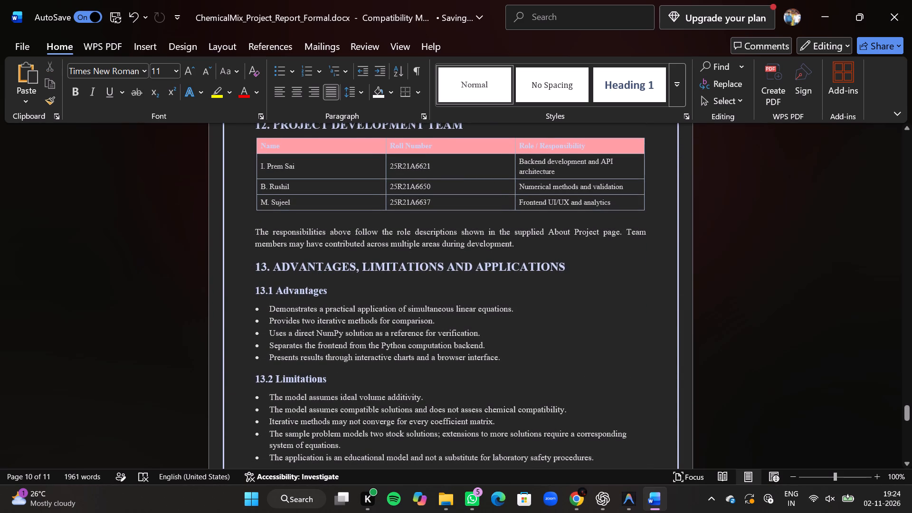
{"action": "left_click_drag", "start_coordinate": [528, 250], "coordinate": [375, 241]}
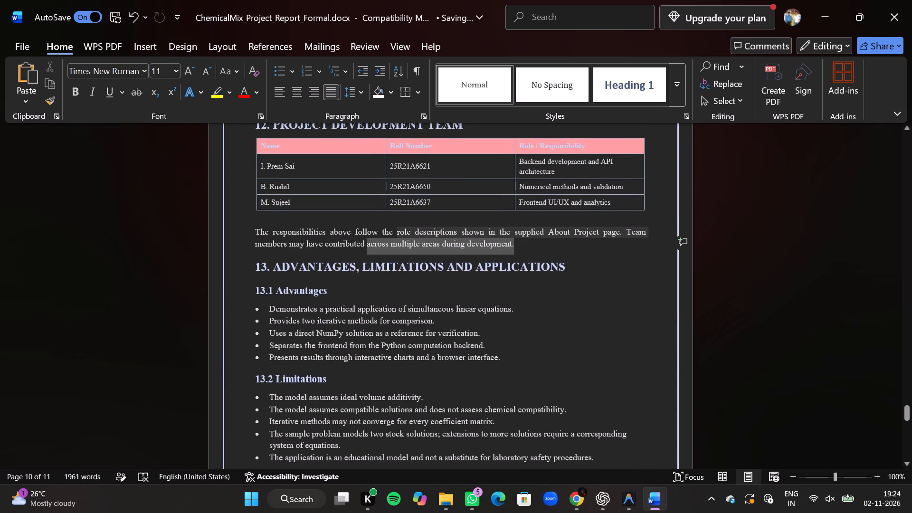
{"action": "left_click_drag", "start_coordinate": [375, 241], "coordinate": [258, 230]}
{"action": "key", "text": "BackSpace"}
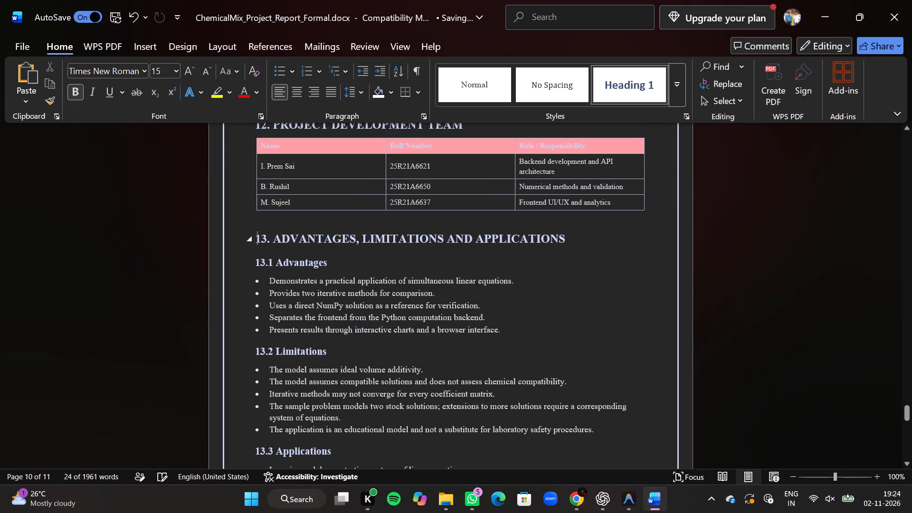
Delete the entire Project Development Team section, including its heading and the table of members.
{"action": "scroll", "coordinate": [258, 230], "scroll_direction": "up", "scroll_amount": 1}
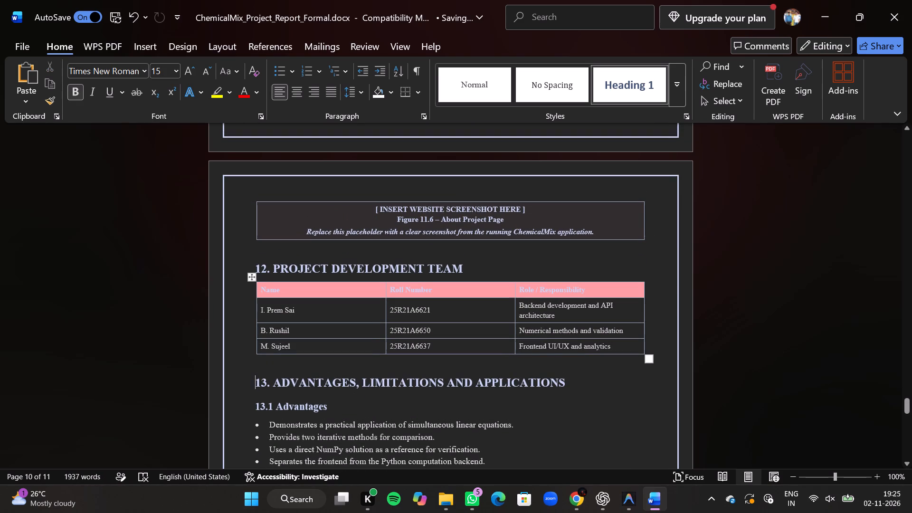
{"action": "left_click_drag", "start_coordinate": [656, 344], "coordinate": [279, 275]}
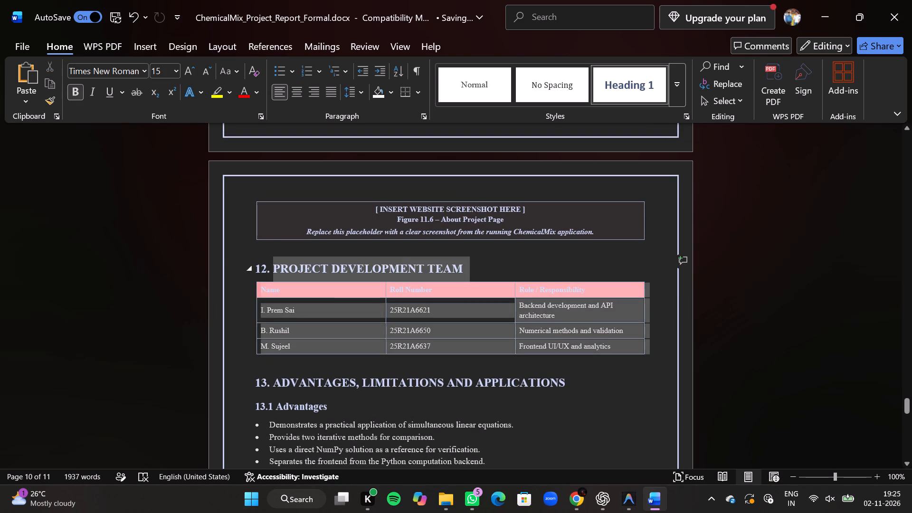
{"action": "left_click_drag", "start_coordinate": [279, 275], "coordinate": [216, 267]}
{"action": "key", "text": "BackSpace"}
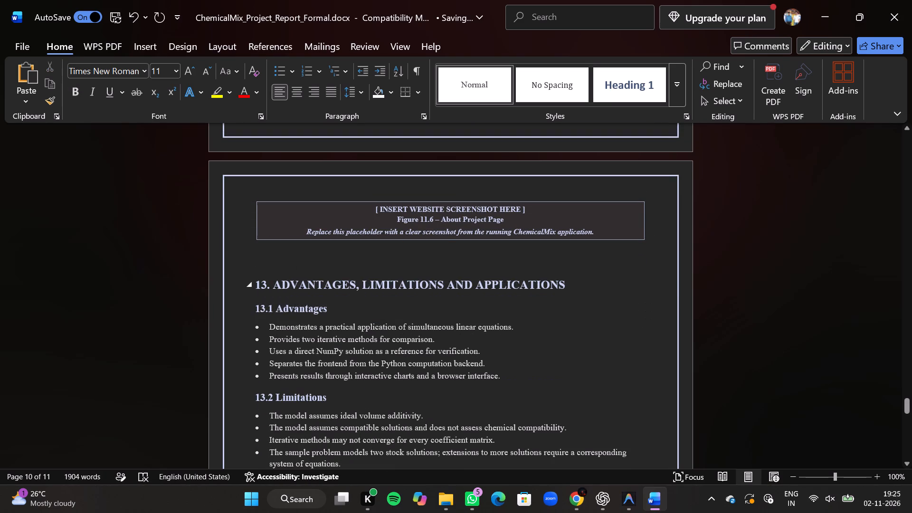
Renumber the Advantages, Limitations and Applications heading as section 6.
{"action": "scroll", "coordinate": [261, 278], "scroll_direction": "right", "scroll_amount": 1}
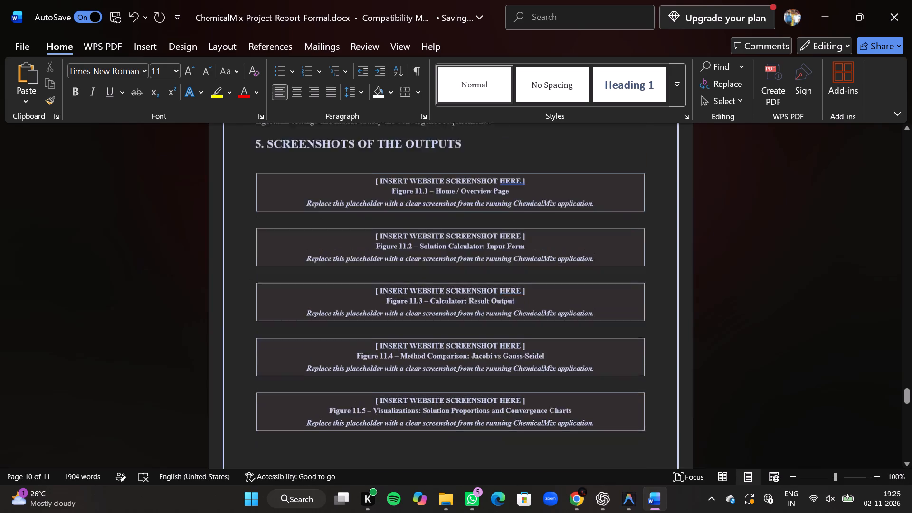
{"action": "scroll", "coordinate": [261, 278], "scroll_direction": "right", "scroll_amount": 1}
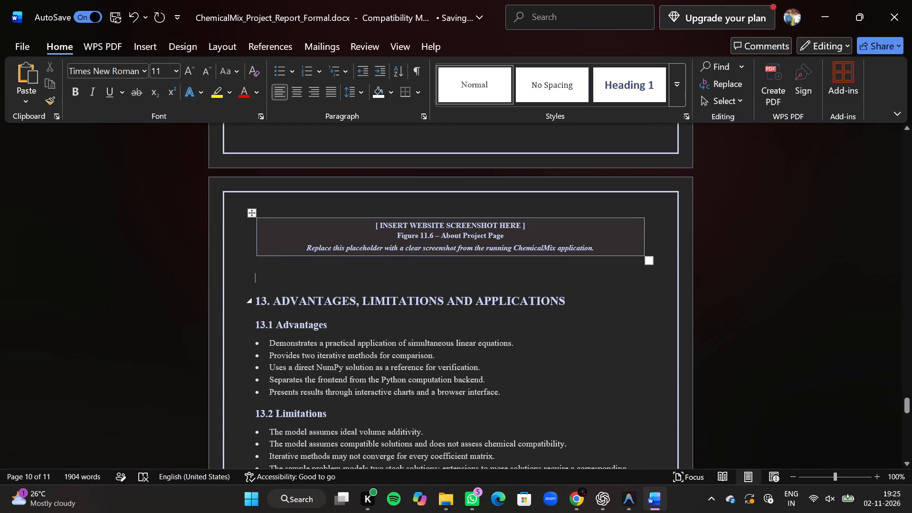
{"action": "left_click", "coordinate": [266, 301]}
{"action": "key", "text": "BackSpace"}
{"action": "key", "text": "BackSpace"}
{"action": "key", "text": "6"}
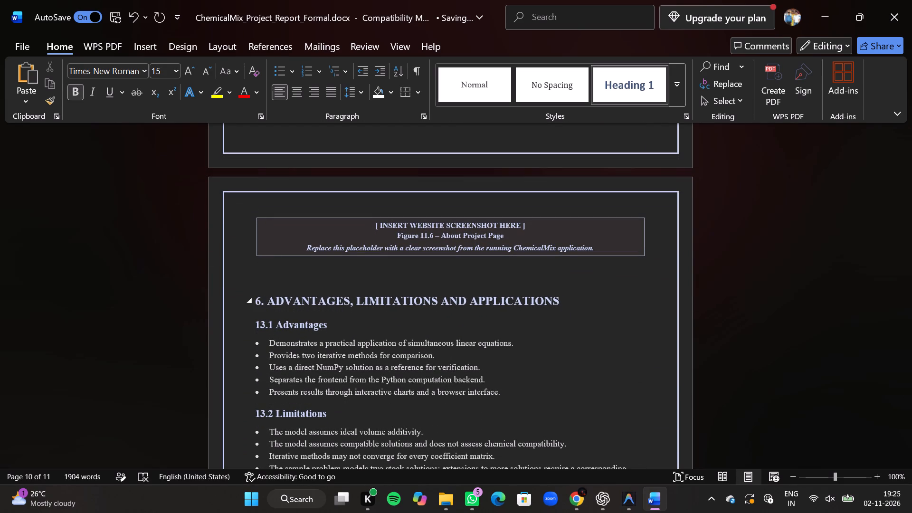
Renumber the Advantages and Limitations subheadings as 6.1 and 6.2.
{"action": "left_click", "coordinate": [264, 324]}
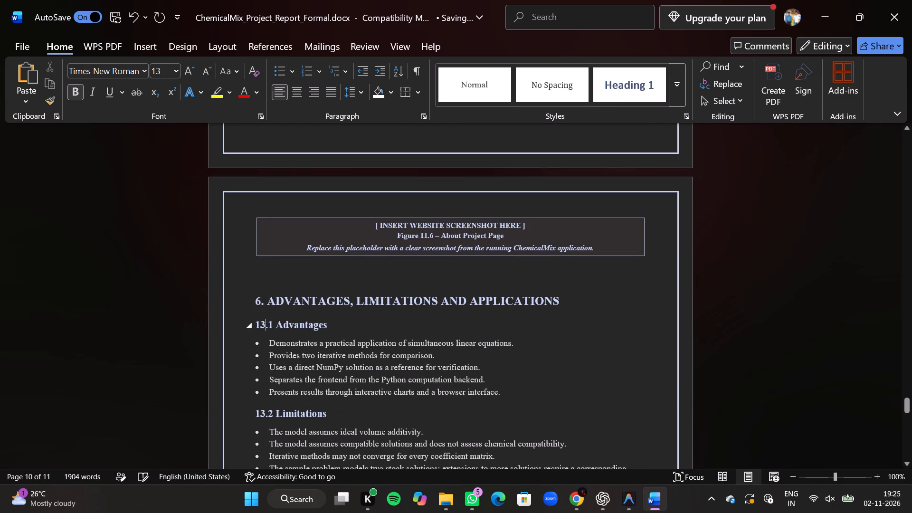
{"action": "key", "text": "BackSpace"}
{"action": "key", "text": "BackSpace"}
{"action": "key", "text": "6"}
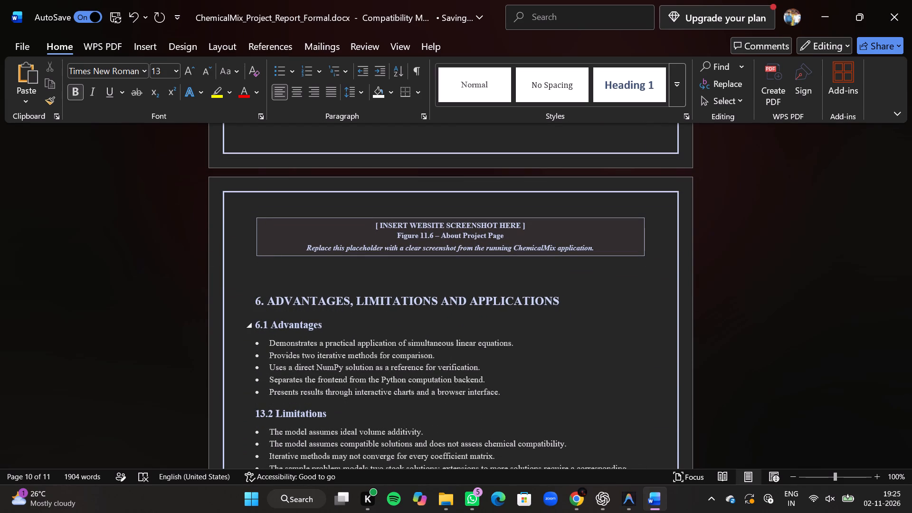
{"action": "key", "text": "Down"}
{"action": "key", "text": "Down"}
{"action": "key", "text": "Down"}
{"action": "key", "text": "Down"}
{"action": "key", "text": "Down"}
{"action": "key", "text": "Down"}
{"action": "key", "text": "Right"}
{"action": "key", "text": "BackSpace"}
{"action": "key", "text": "BackSpace"}
{"action": "key", "text": "6"}
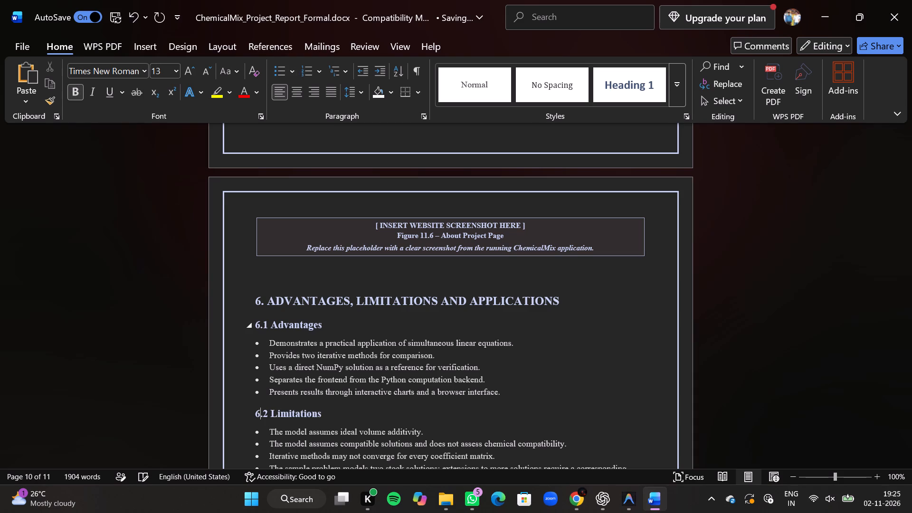
Renumber the Applications subheading as 6.3.
{"action": "scroll", "coordinate": [264, 324], "scroll_direction": "down", "scroll_amount": 1}
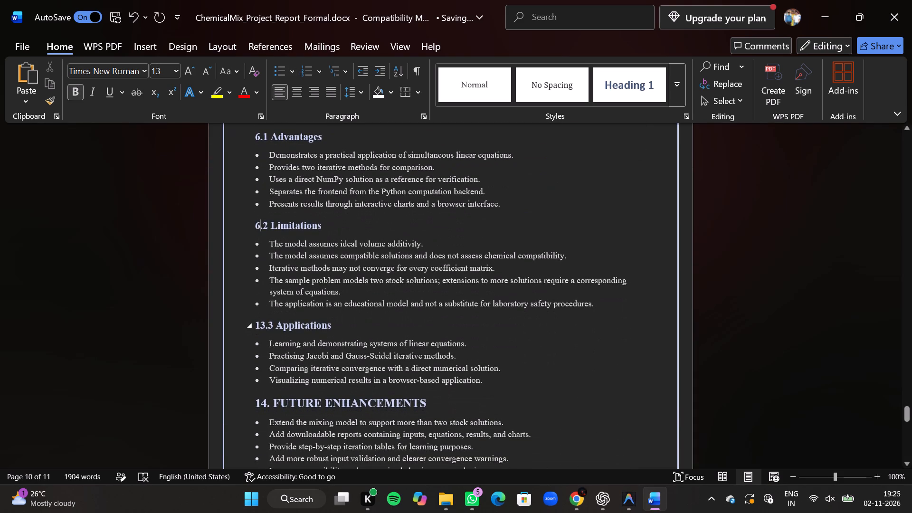
{"action": "key", "text": "Down"}
{"action": "key", "text": "Down"}
{"action": "key", "text": "Down"}
{"action": "key", "text": "Down"}
{"action": "key", "text": "Down"}
{"action": "key", "text": "Down"}
{"action": "key", "text": "Down"}
{"action": "key", "text": "Down"}
{"action": "key", "text": "Up"}
{"action": "key", "text": "Right"}
{"action": "key", "text": "BackSpace"}
{"action": "key", "text": "BackSpace"}
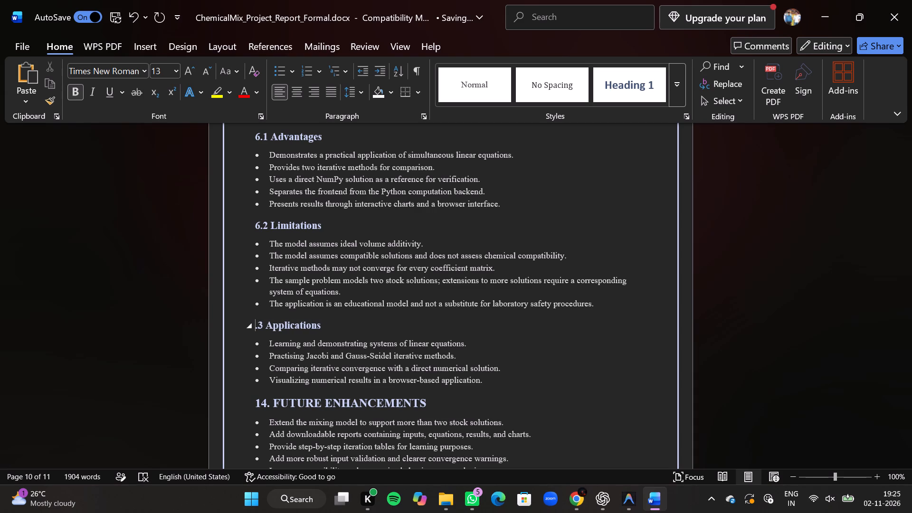
{"action": "key", "text": "6"}
Renumber the Future Enhancements heading as section 7.
{"action": "key", "text": "Down"}
{"action": "key", "text": "Down"}
{"action": "key", "text": "Down"}
{"action": "key", "text": "Down"}
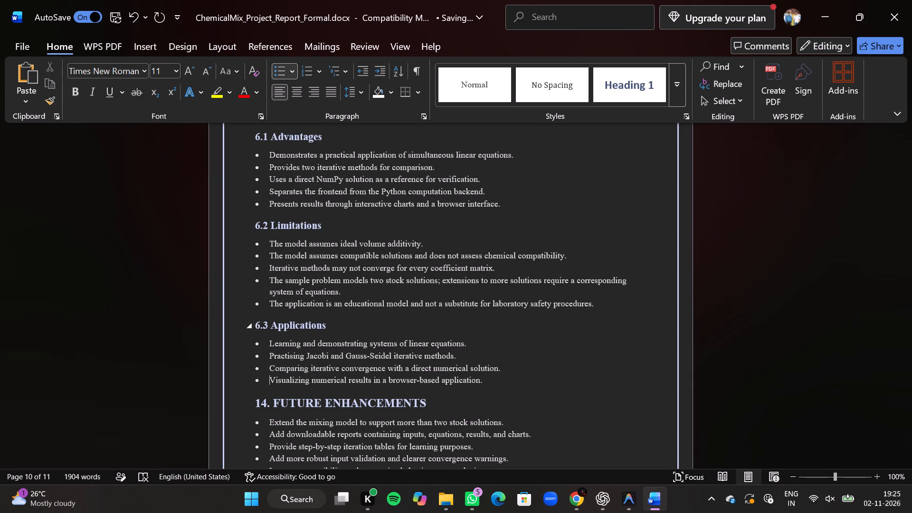
{"action": "key", "text": "Down"}
{"action": "key", "text": "Right"}
{"action": "key", "text": "BackSpace"}
{"action": "key", "text": "BackSpace"}
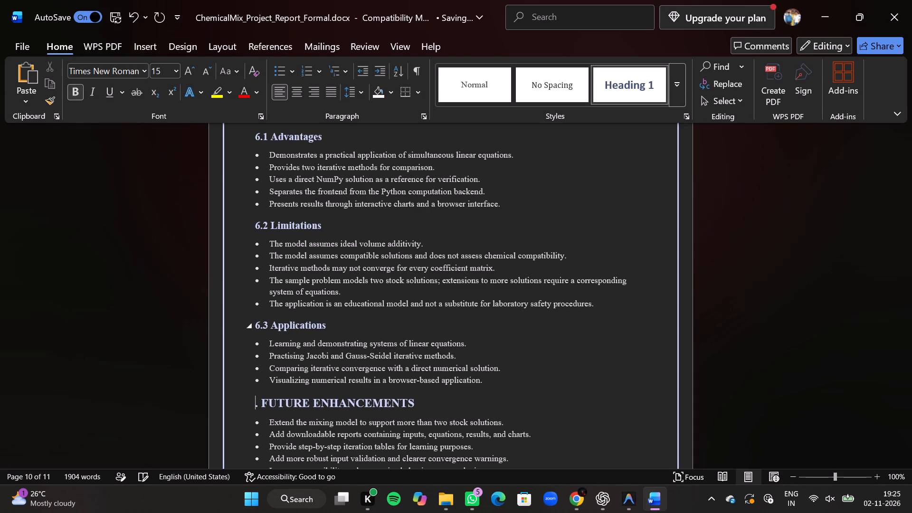
{"action": "key", "text": "7"}
Renumber the Conclusion heading as section 8.
{"action": "scroll", "coordinate": [282, 315], "scroll_direction": "right", "scroll_amount": 1}
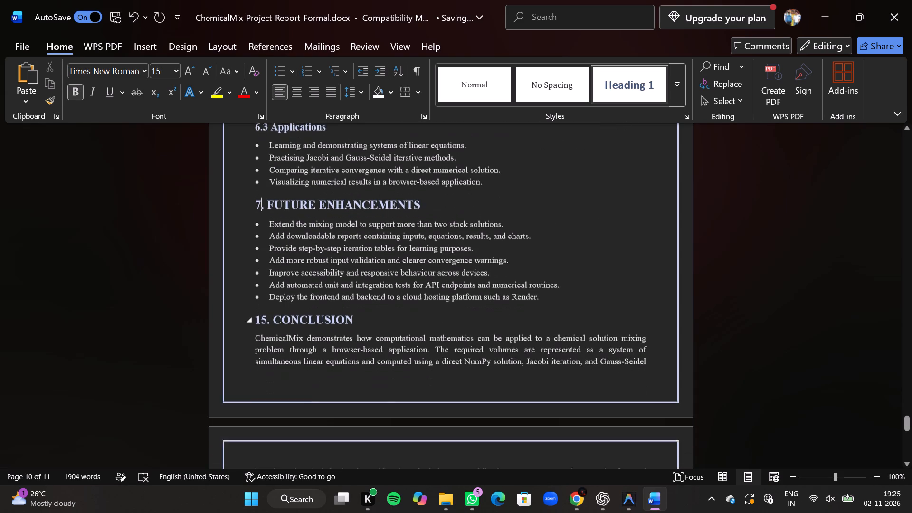
{"action": "scroll", "coordinate": [282, 315], "scroll_direction": "right", "scroll_amount": 1}
{"action": "left_click", "coordinate": [266, 313]}
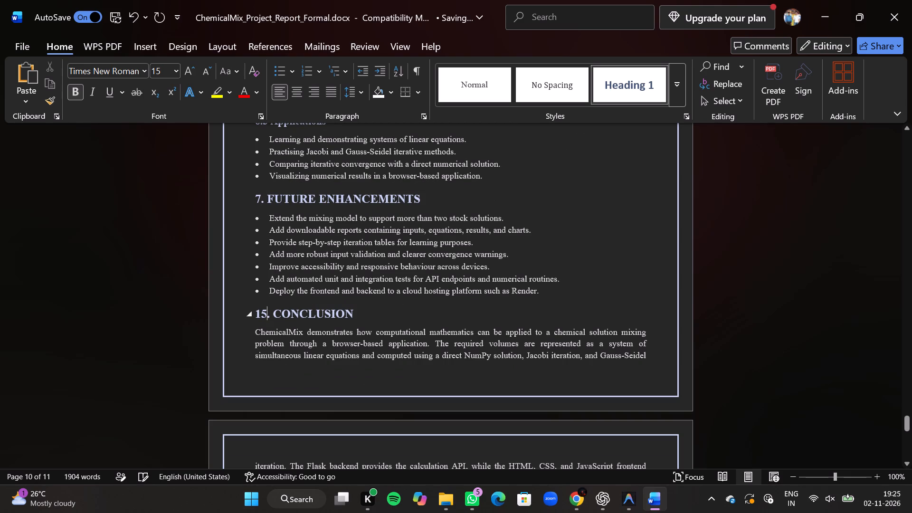
{"action": "key", "text": "BackSpace"}
{"action": "key", "text": "BackSpace"}
{"action": "key", "text": "8"}
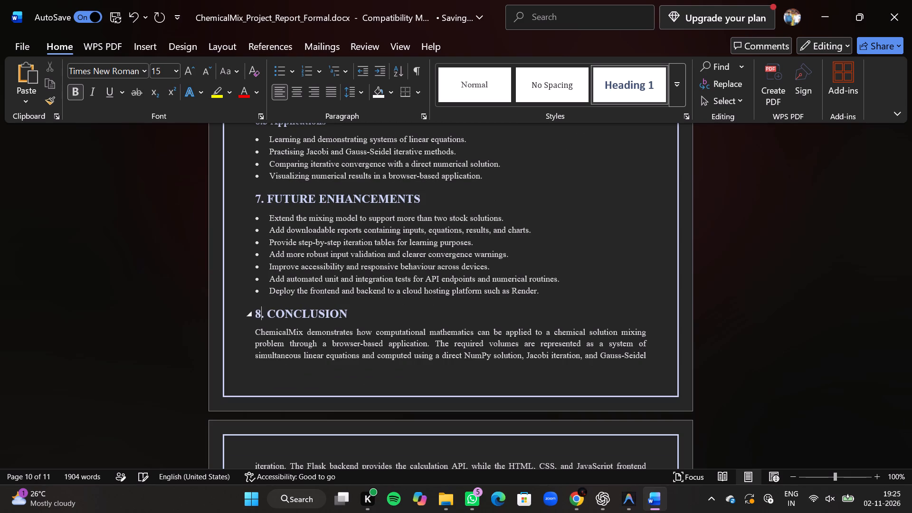
Delete the References and Final Submission Checklist sections after the conclusion, along with the empty bullet line left behind.
{"action": "scroll", "coordinate": [266, 313], "scroll_direction": "right", "scroll_amount": 1}
{"action": "scroll", "coordinate": [266, 313], "scroll_direction": "down", "scroll_amount": 1}
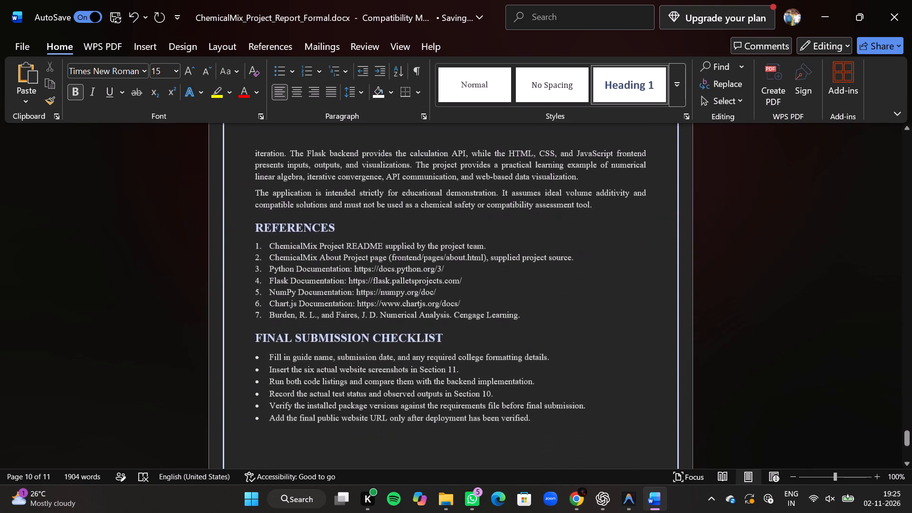
{"action": "scroll", "coordinate": [266, 313], "scroll_direction": "down", "scroll_amount": 1}
{"action": "left_click_drag", "start_coordinate": [536, 393], "coordinate": [377, 314]}
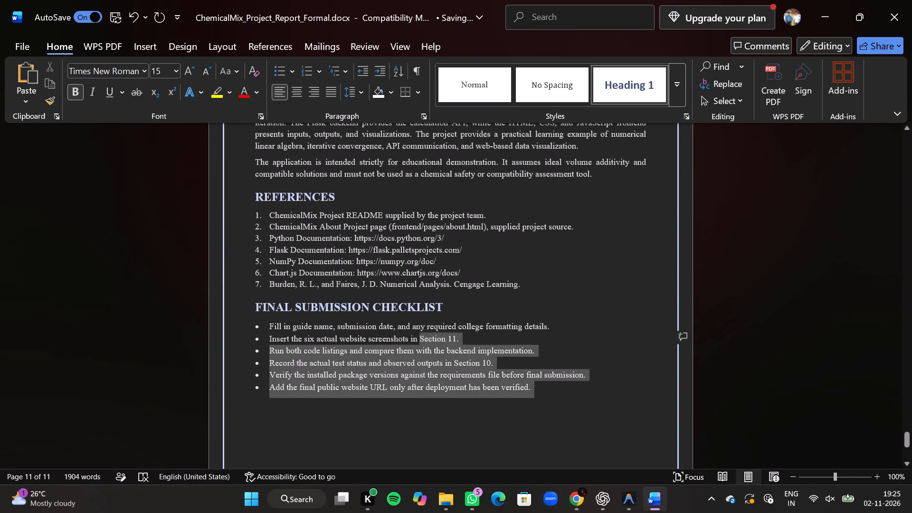
{"action": "left_click_drag", "start_coordinate": [377, 314], "coordinate": [246, 203]}
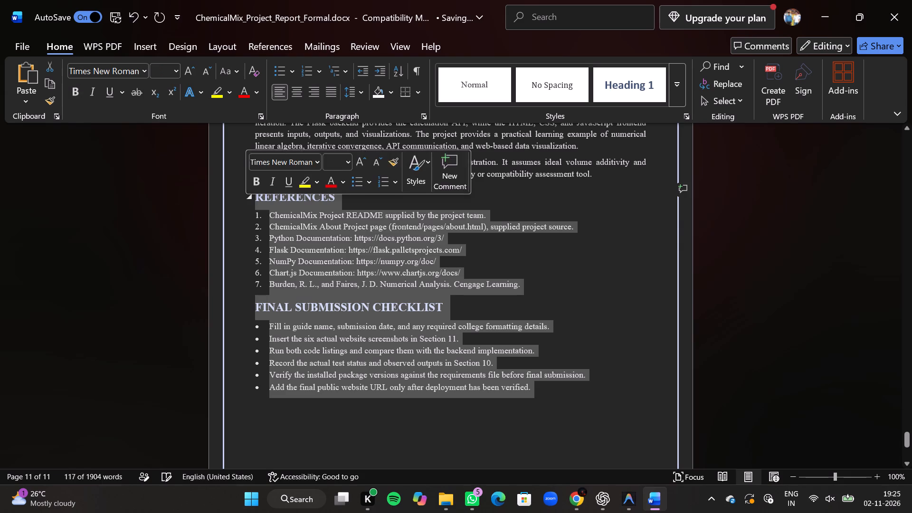
{"action": "key", "text": "BackSpace"}
{"action": "key", "text": "BackSpace"}
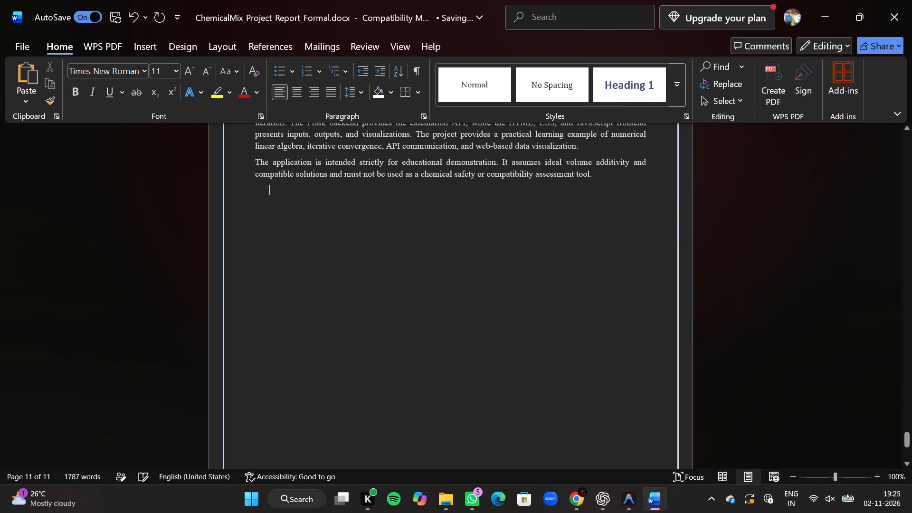
{"action": "key", "text": "BackSpace"}
Check the renumbered closing sections, going back up to the screenshot placeholders in section 5.
{"action": "scroll", "coordinate": [246, 203], "scroll_direction": "up", "scroll_amount": 2}
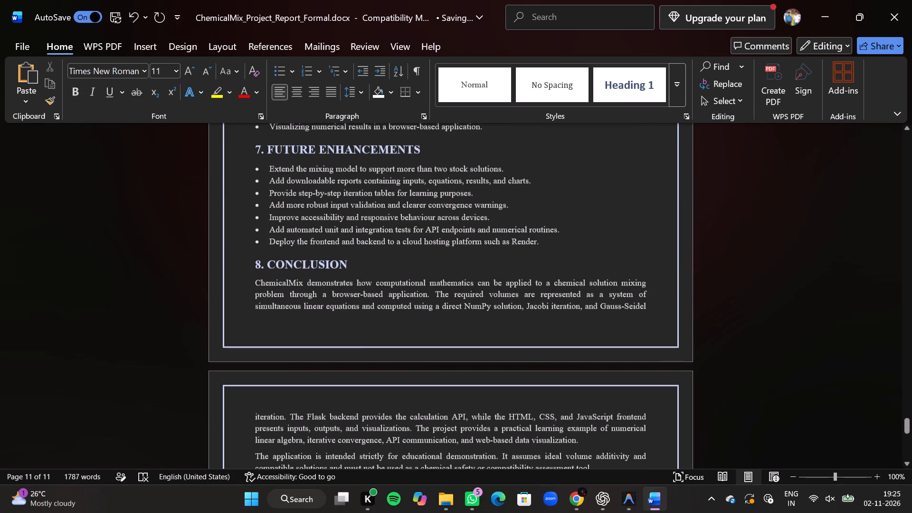
{"action": "scroll", "coordinate": [274, 198], "scroll_direction": "up", "scroll_amount": 2}
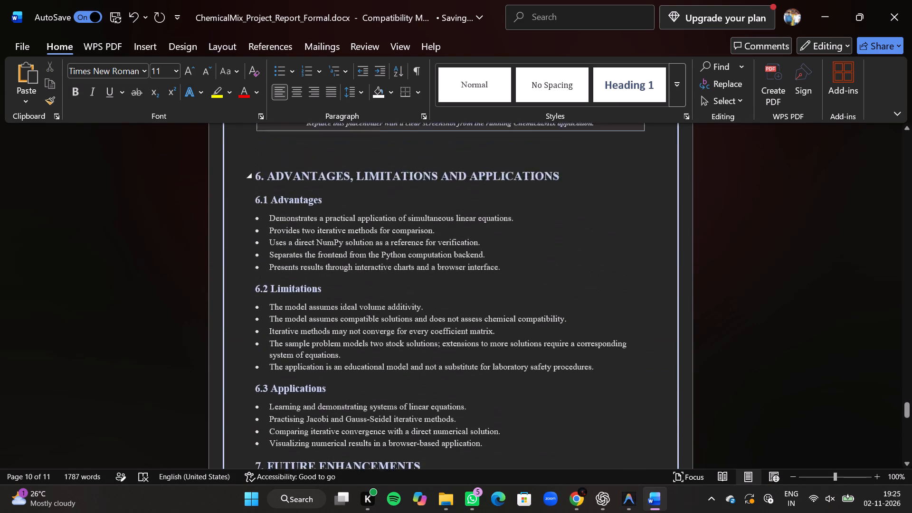
{"action": "scroll", "coordinate": [274, 198], "scroll_direction": "up", "scroll_amount": 2}
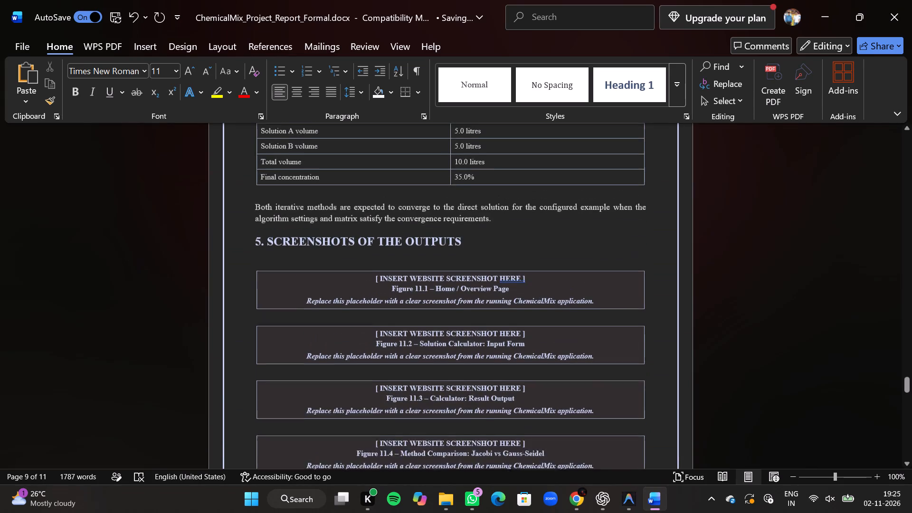
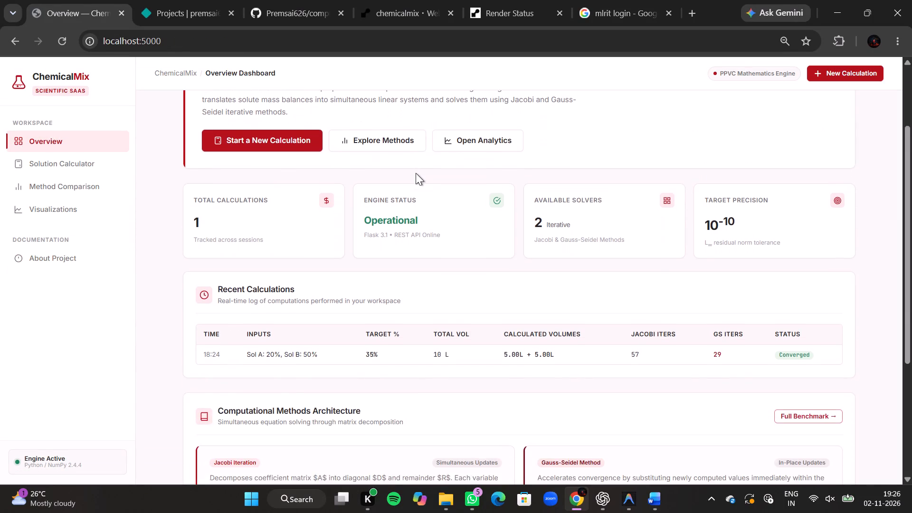
Capture a screen snip of the Overview Dashboard page from its top, covering the whole page area below the address bar.
{"action": "scroll", "coordinate": [416, 173], "scroll_direction": "down", "scroll_amount": 3}
{"action": "scroll", "coordinate": [416, 173], "scroll_direction": "right", "scroll_amount": 3}
{"action": "scroll", "coordinate": [416, 173], "scroll_direction": "up", "scroll_amount": 7}
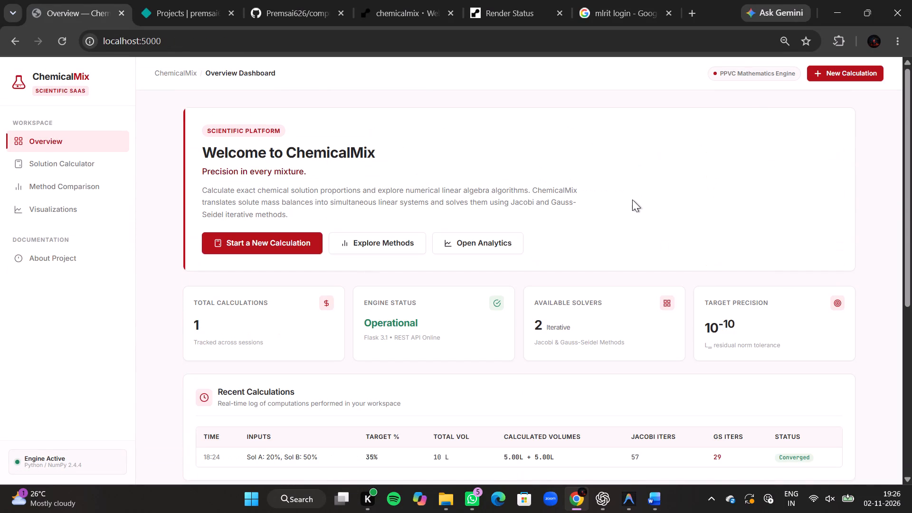
{"action": "key", "text": "shift+super+s"}
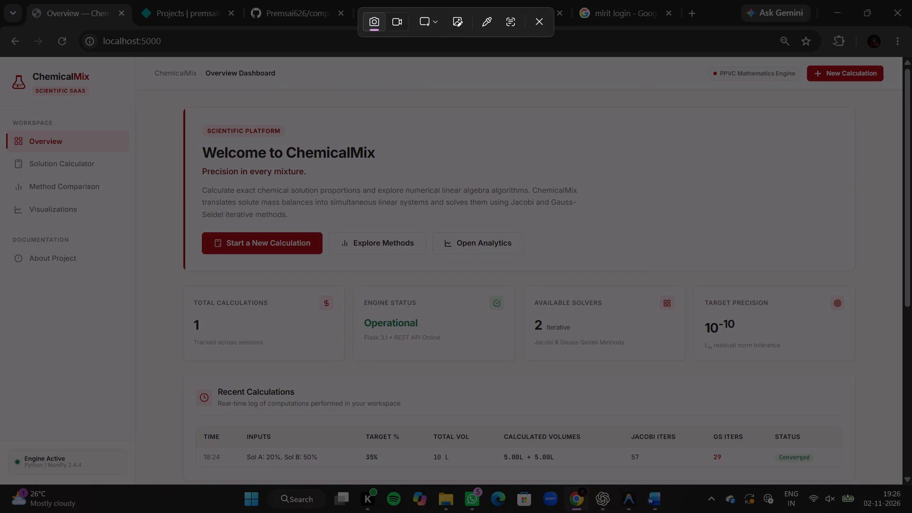
{"action": "left_click_drag", "start_coordinate": [0, 56], "coordinate": [816, 396]}
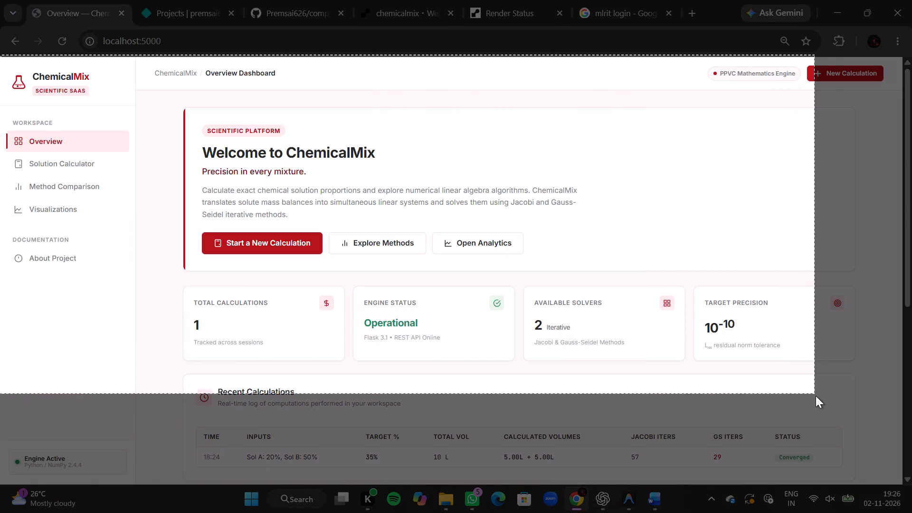
{"action": "left_click_drag", "start_coordinate": [816, 396], "coordinate": [901, 506]}
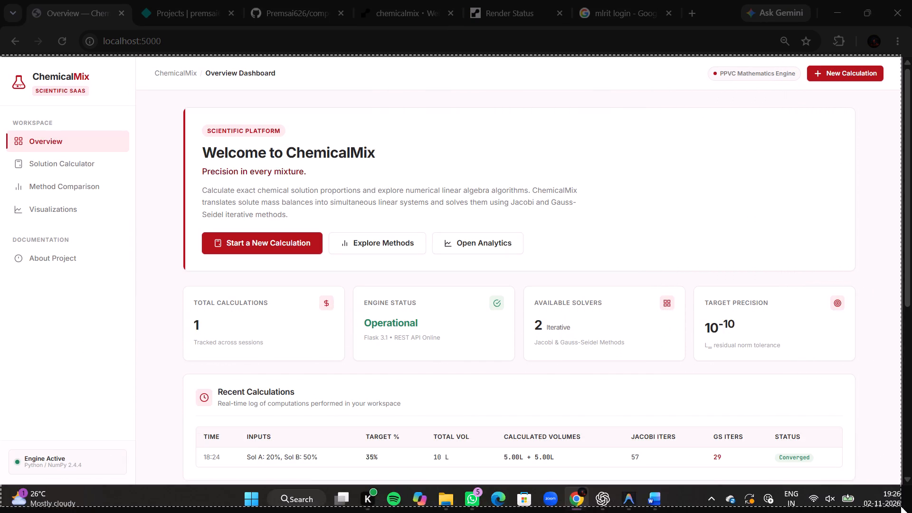
{"action": "left_click_drag", "start_coordinate": [901, 506], "coordinate": [902, 484]}
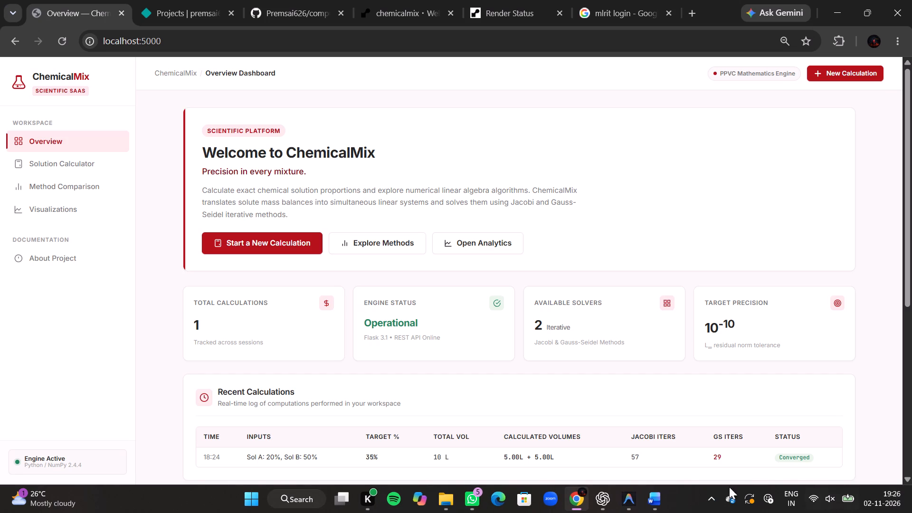
In the Word report, replace the entire Figure 11.1 Home / Overview Page placeholder text with the captured dashboard screenshot.
{"action": "left_click", "coordinate": [647, 422]}
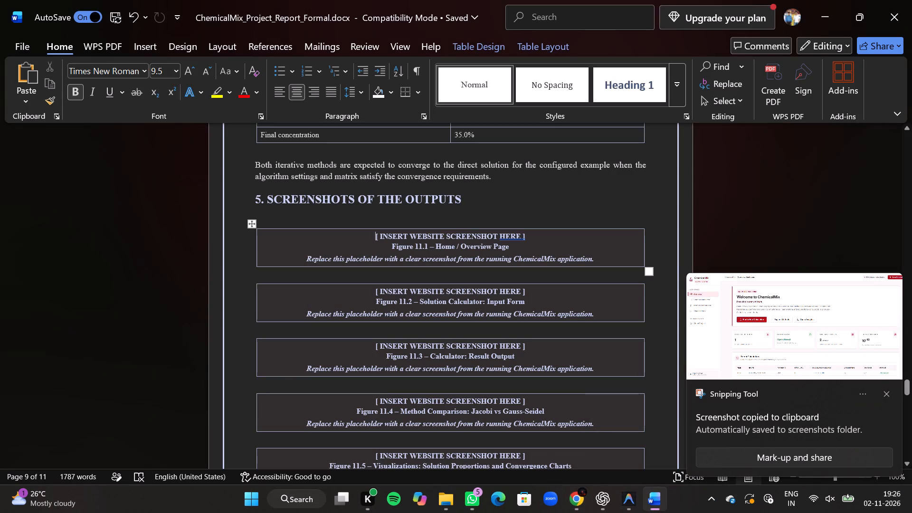
{"action": "left_click", "coordinate": [629, 263]}
{"action": "key", "text": "shift+Up"}
{"action": "key", "text": "shift+Up"}
{"action": "key", "text": "shift+Left"}
{"action": "key", "text": "shift+Left"}
{"action": "key", "text": "shift+Left"}
{"action": "key", "text": "shift+Left"}
{"action": "key", "text": "shift+Left"}
{"action": "key", "text": "shift+Left"}
{"action": "key", "text": "shift+Left"}
{"action": "key", "text": "shift+Left"}
{"action": "key", "text": "shift+Left"}
{"action": "key", "text": "shift+Left"}
{"action": "key", "text": "shift+Left"}
{"action": "key", "text": "shift+Left"}
{"action": "key", "text": "shift+Left"}
{"action": "key", "text": "shift+Left"}
{"action": "key", "text": "shift+Left"}
{"action": "key", "text": "shift+Left"}
{"action": "key", "text": "shift+Left"}
{"action": "key", "text": "shift+Left"}
{"action": "key", "text": "shift+Left"}
{"action": "key", "text": "shift+Left"}
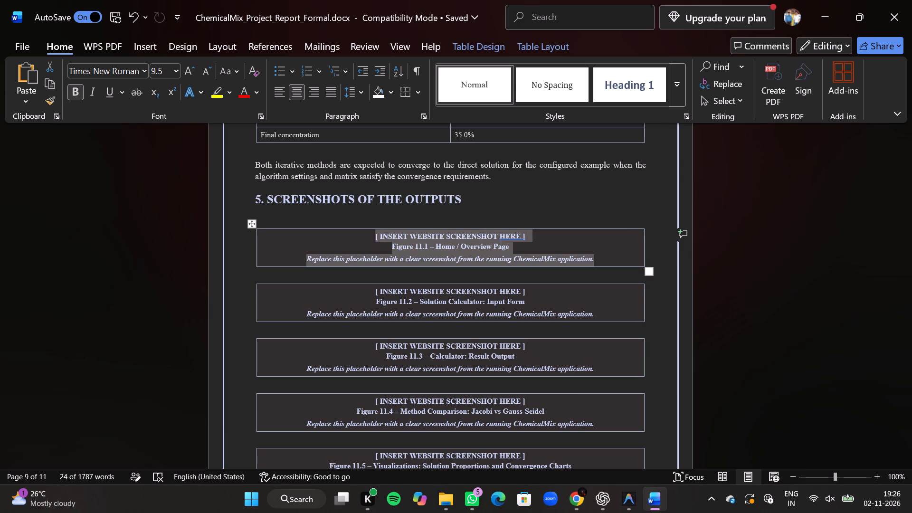
{"action": "key", "text": "ctrl+v"}
{"action": "scroll", "coordinate": [629, 263], "scroll_direction": "right", "scroll_amount": 1}
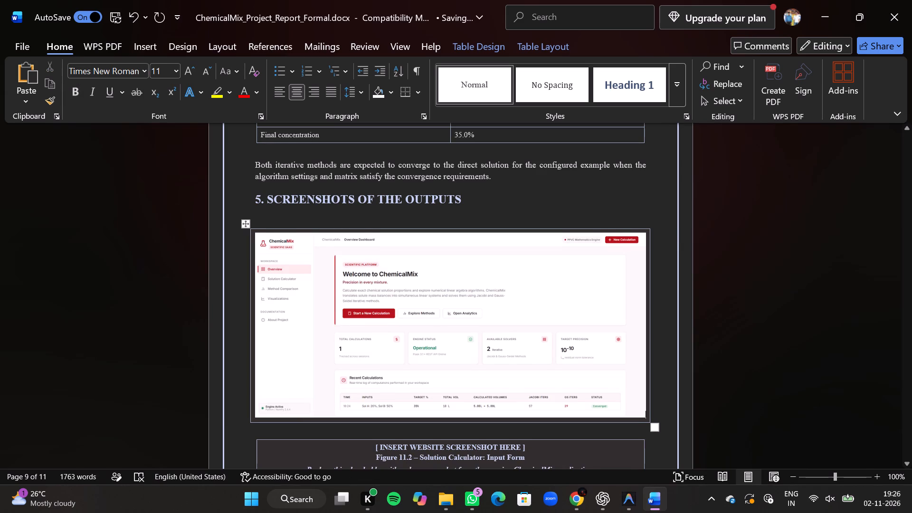
{"action": "scroll", "coordinate": [629, 263], "scroll_direction": "right", "scroll_amount": 1}
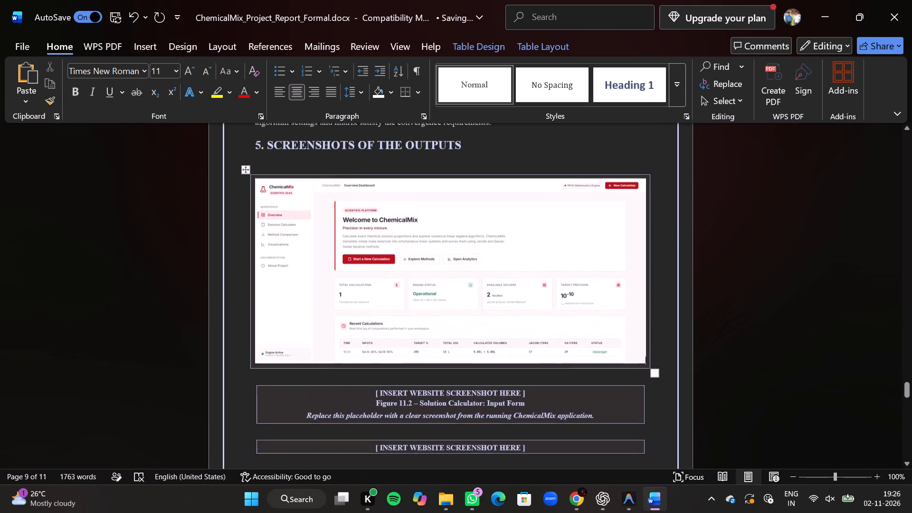
{"action": "scroll", "coordinate": [629, 263], "scroll_direction": "right", "scroll_amount": 1}
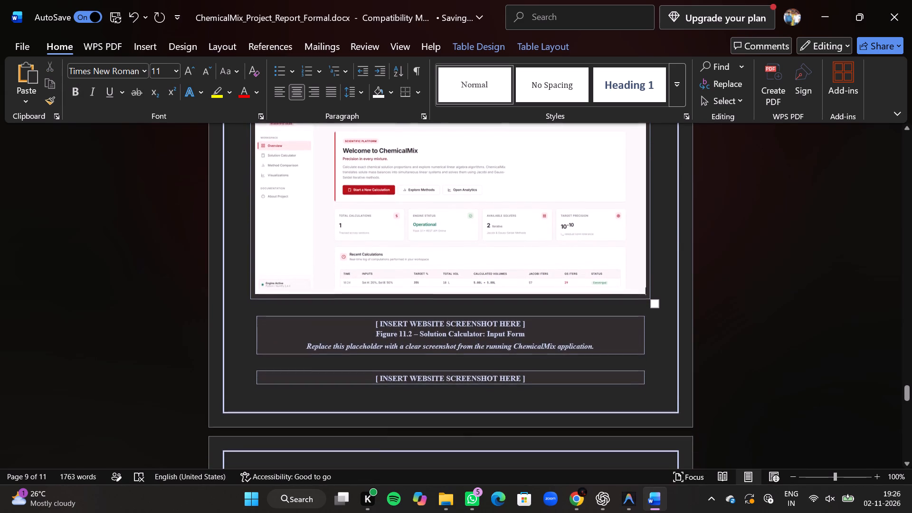
{"action": "scroll", "coordinate": [629, 263], "scroll_direction": "right", "scroll_amount": 1}
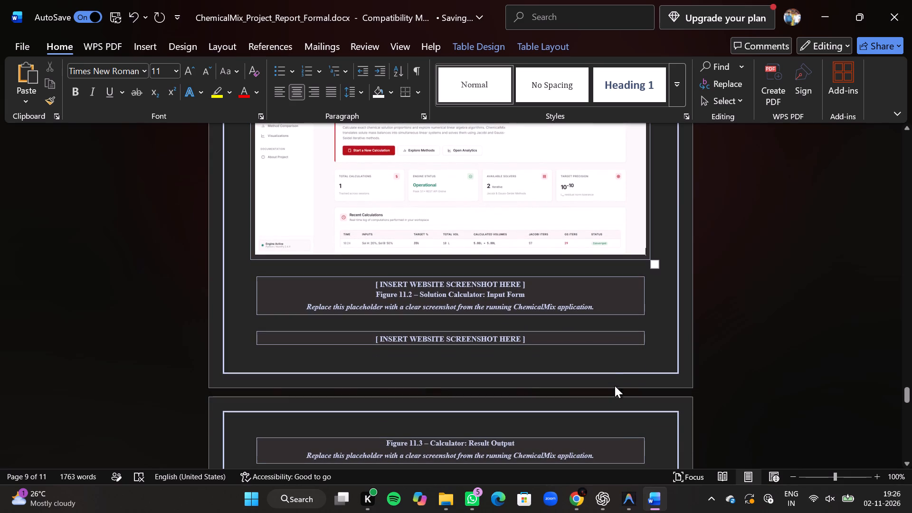
In Chrome, open the ChemicalMix solution calculator and enter concentrations of 20% for Solution A and 50% for Solution B.
{"action": "left_click", "coordinate": [576, 450]}
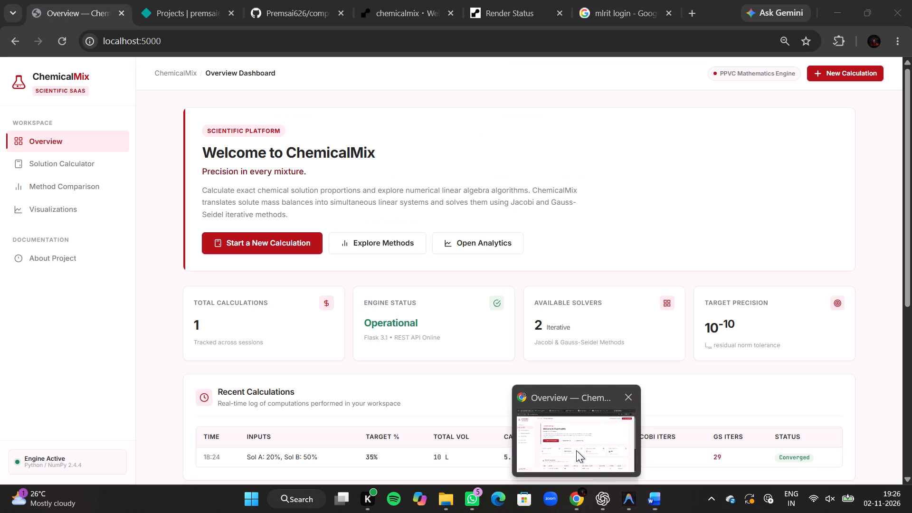
{"action": "left_click", "coordinate": [283, 242]}
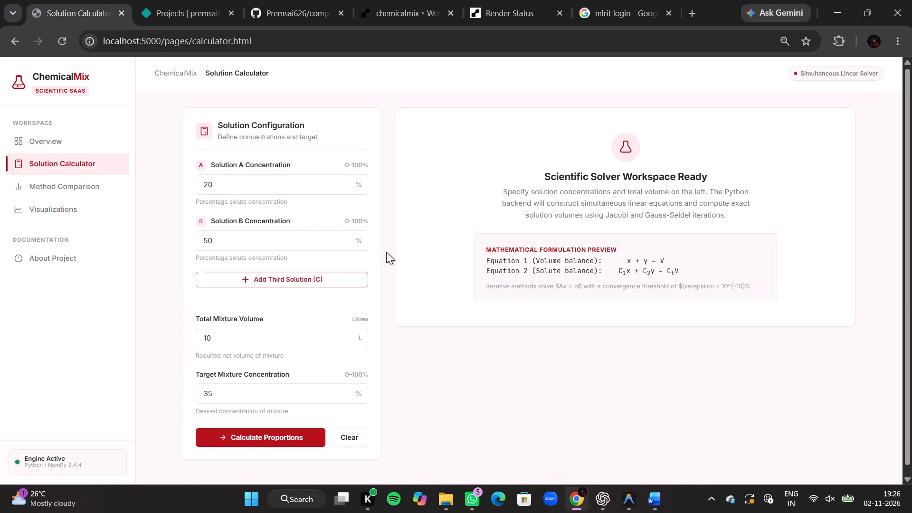
{"action": "left_click", "coordinate": [337, 184]}
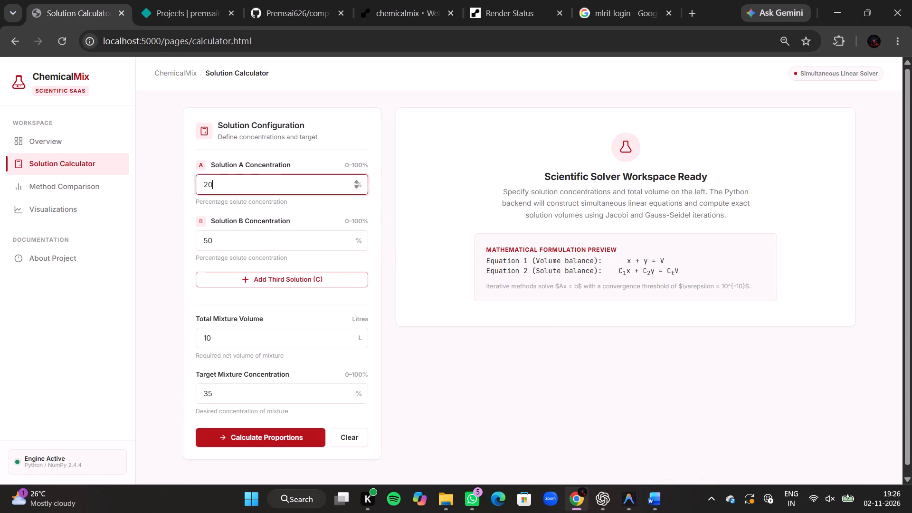
{"action": "key", "text": "BackSpace"}
{"action": "key", "text": "BackSpace"}
{"action": "key", "text": "BackSpace"}
{"action": "key", "text": "BackSpace"}
{"action": "key", "text": "BackSpace"}
{"action": "type", "text": "20"}
{"action": "left_click", "coordinate": [277, 239]}
{"action": "key", "text": "BackSpace"}
{"action": "key", "text": "BackSpace"}
{"action": "key", "text": "BackSpace"}
{"action": "key", "text": "BackSpace"}
{"action": "key", "text": "BackSpace"}
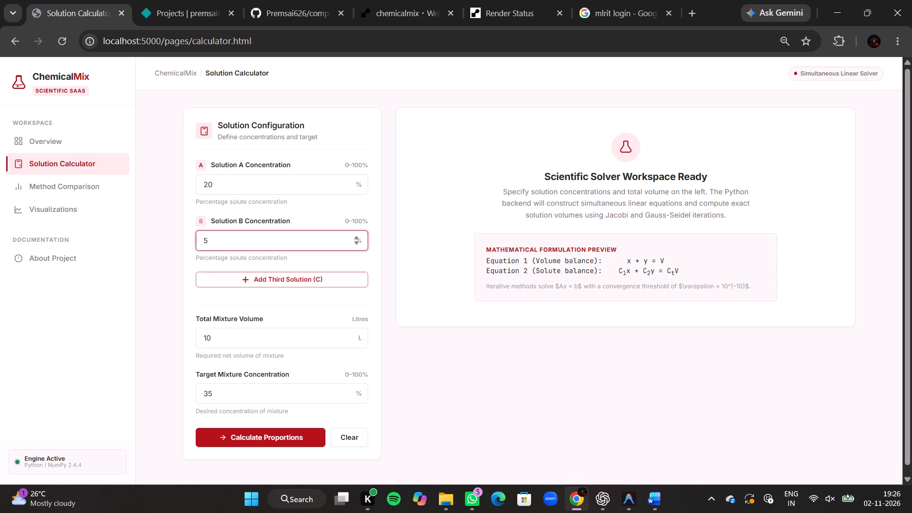
{"action": "type", "text": "50"}
Capture a screen snip of the full Solution Calculator page with its filled-in input form.
{"action": "scroll", "coordinate": [468, 329], "scroll_direction": "left", "scroll_amount": 1}
{"action": "key", "text": "shift+super+s"}
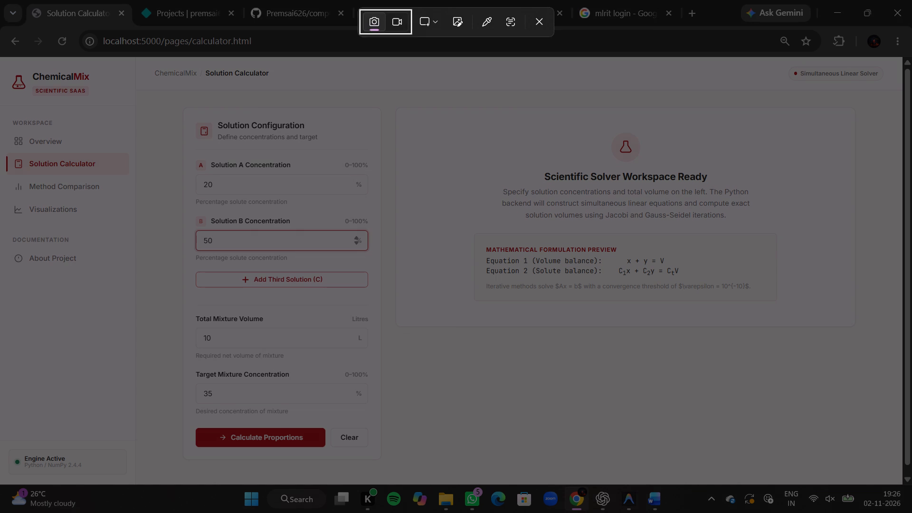
{"action": "left_click_drag", "start_coordinate": [0, 55], "coordinate": [434, 293]}
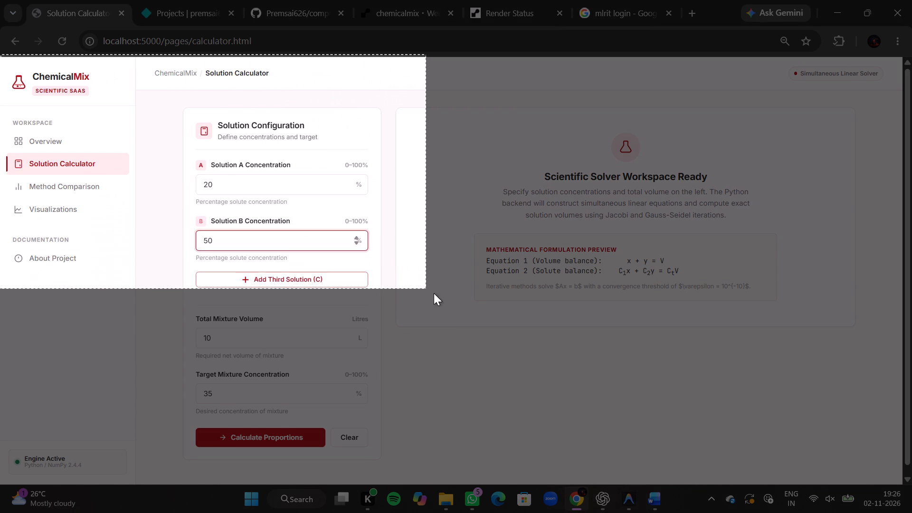
{"action": "left_click_drag", "start_coordinate": [434, 293], "coordinate": [594, 362]}
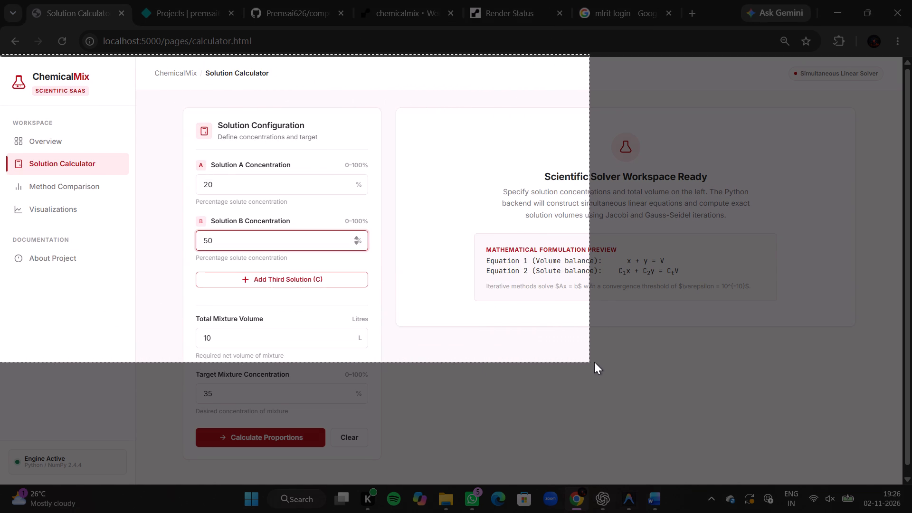
{"action": "left_click_drag", "start_coordinate": [594, 362], "coordinate": [733, 471]}
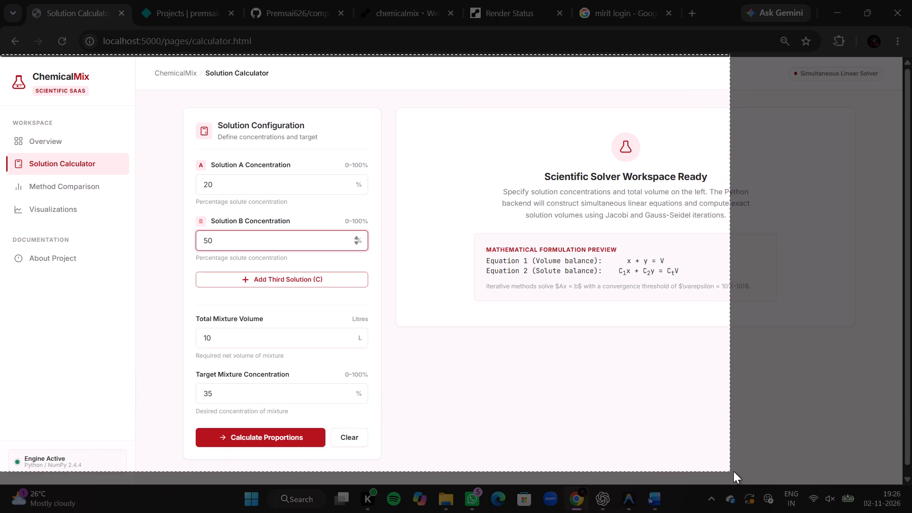
{"action": "left_click_drag", "start_coordinate": [733, 471], "coordinate": [835, 469]}
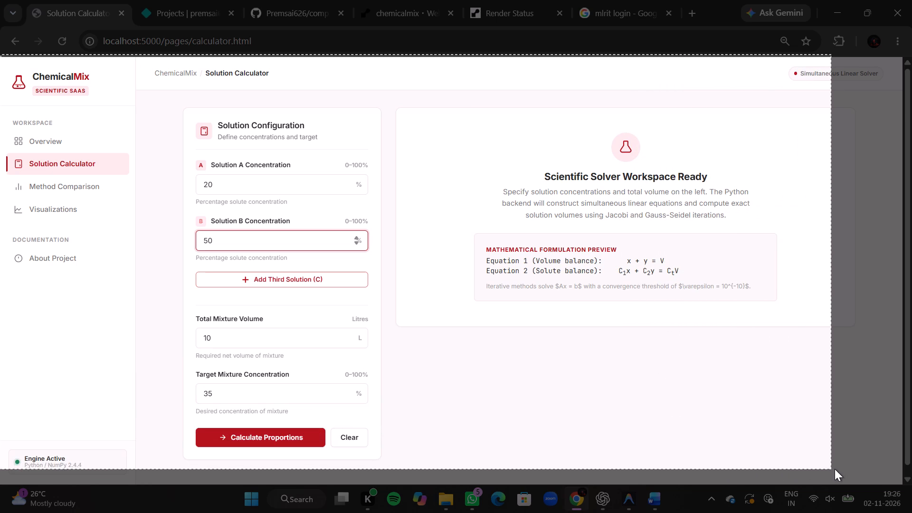
{"action": "left_click_drag", "start_coordinate": [835, 469], "coordinate": [906, 483]}
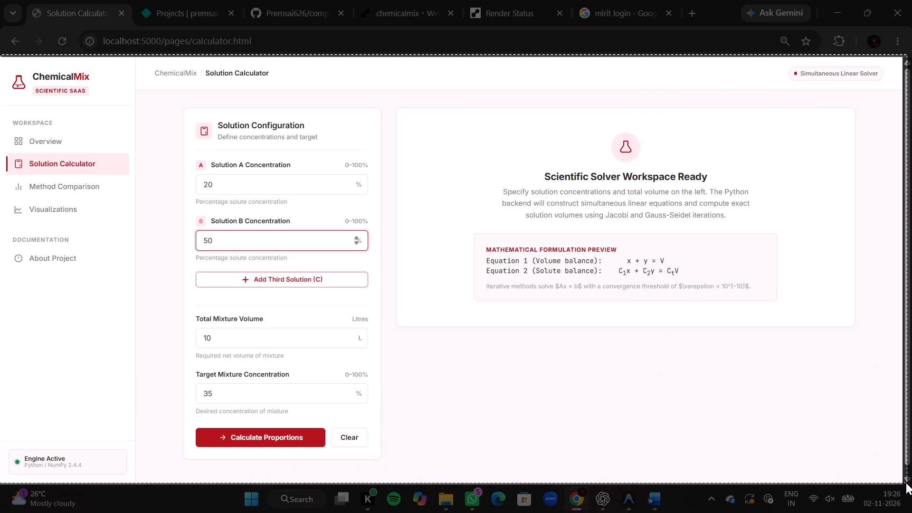
{"action": "left_click_drag", "start_coordinate": [906, 483], "coordinate": [911, 484]}
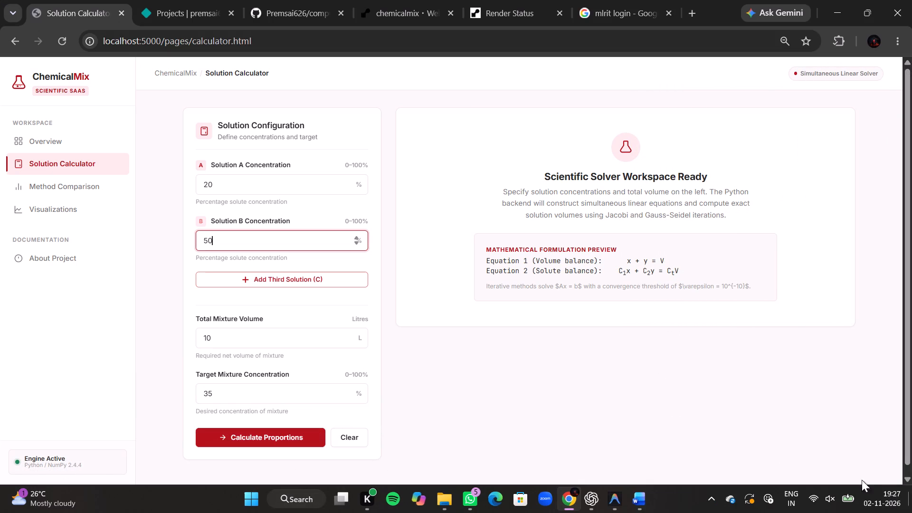
In the Word report, replace the entire Figure 11.2 Solution Calculator: Input Form placeholder text with the captured calculator screenshot.
{"action": "left_click", "coordinate": [648, 448]}
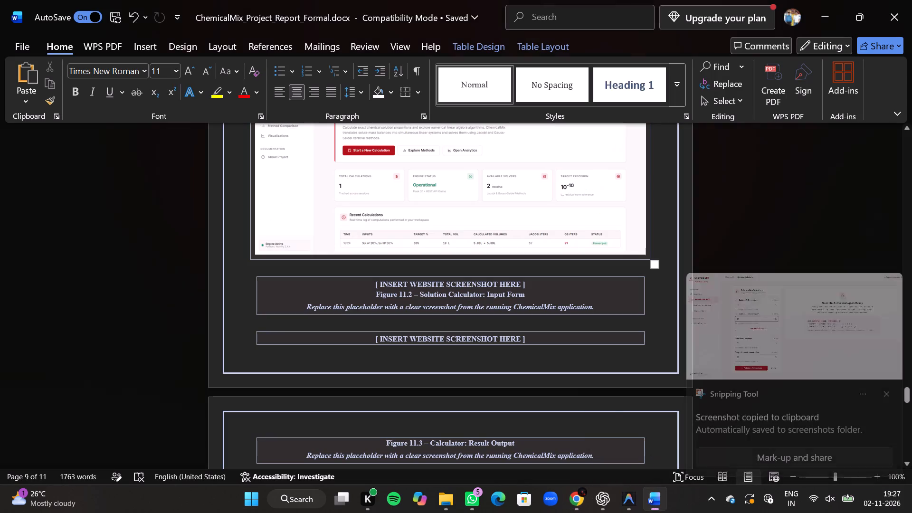
{"action": "left_click_drag", "start_coordinate": [600, 308], "coordinate": [422, 284]}
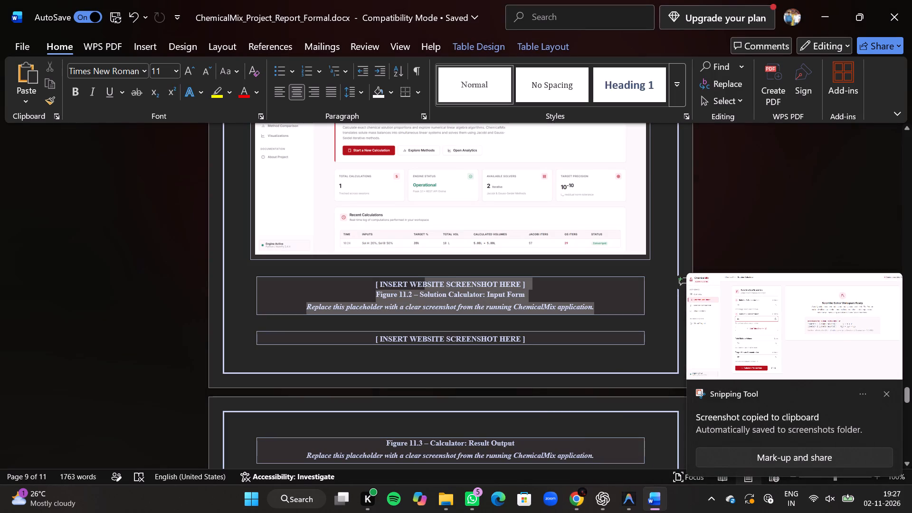
{"action": "left_click_drag", "start_coordinate": [422, 284], "coordinate": [380, 287]}
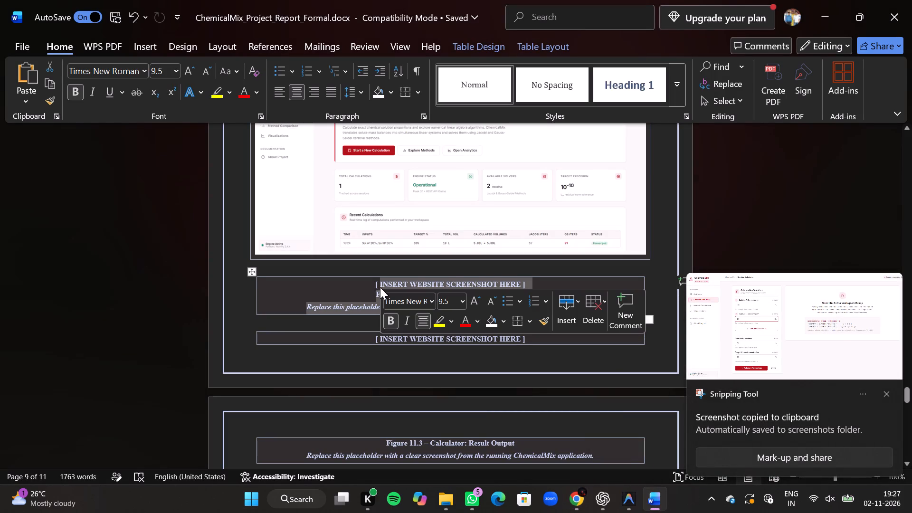
{"action": "key", "text": "shift+Left"}
{"action": "key", "text": "shift+Left"}
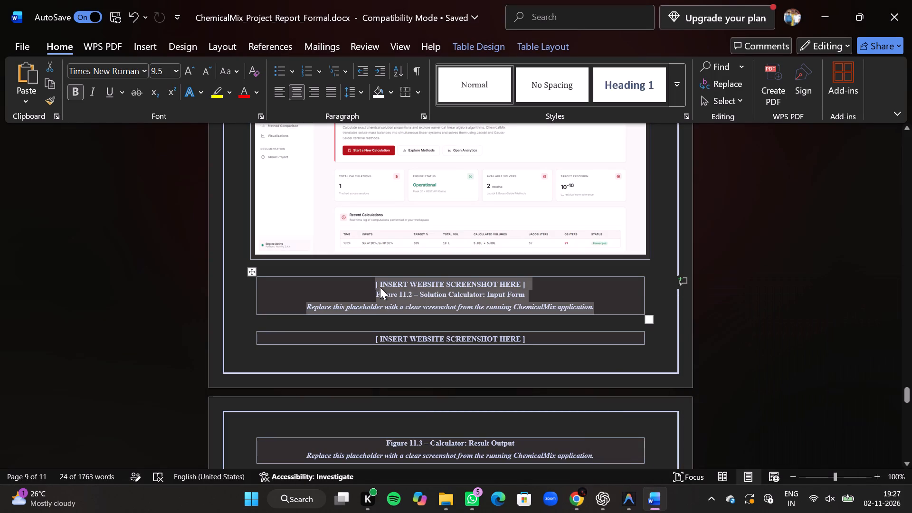
{"action": "key", "text": "ctrl+v"}
In the section 4 sample calculation, add a blank line after "The equations are:" and another after "Therefore x = 5 litres and y = 5 litres.".
{"action": "scroll", "coordinate": [380, 287], "scroll_direction": "up", "scroll_amount": 1}
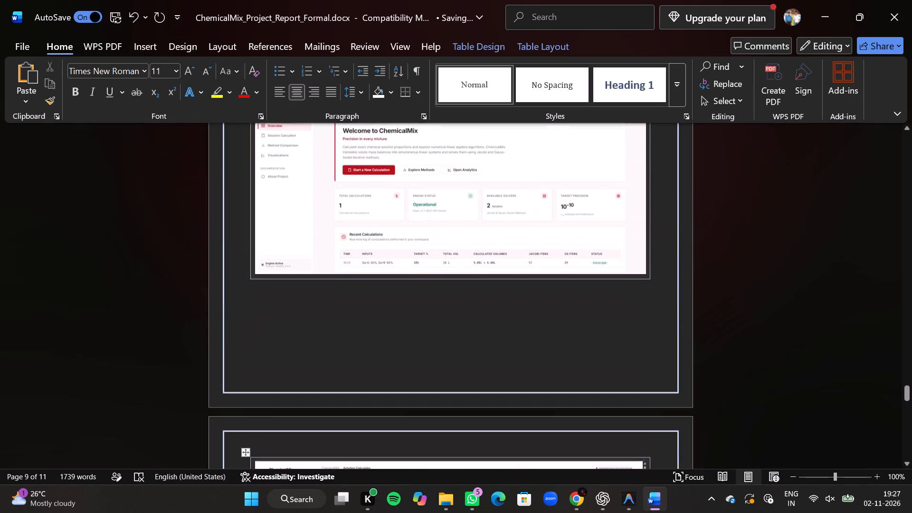
{"action": "scroll", "coordinate": [380, 287], "scroll_direction": "up", "scroll_amount": 2}
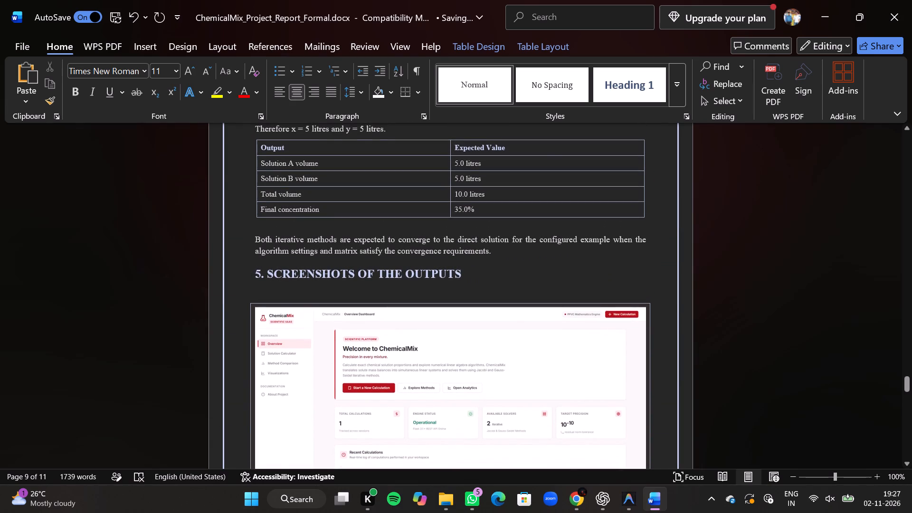
{"action": "scroll", "coordinate": [351, 214], "scroll_direction": "up", "scroll_amount": 3}
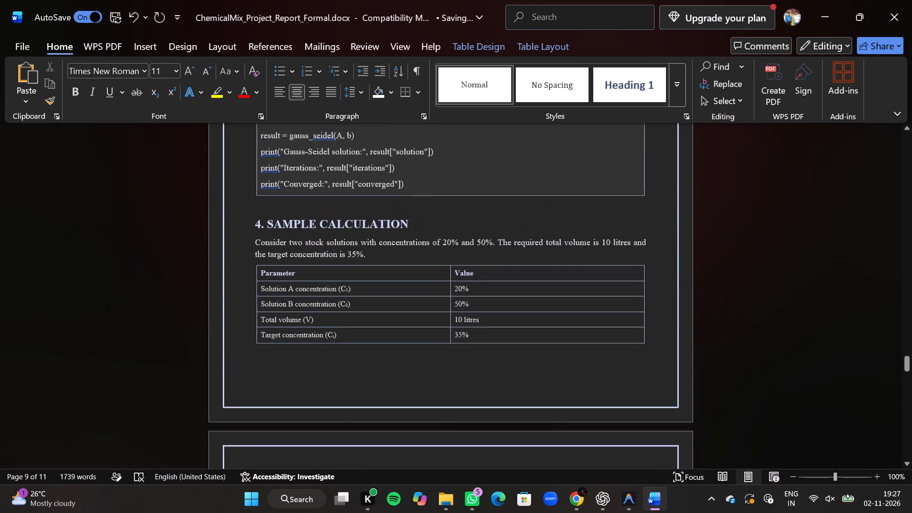
{"action": "scroll", "coordinate": [351, 214], "scroll_direction": "up", "scroll_amount": 1}
{"action": "scroll", "coordinate": [351, 214], "scroll_direction": "right", "scroll_amount": 2}
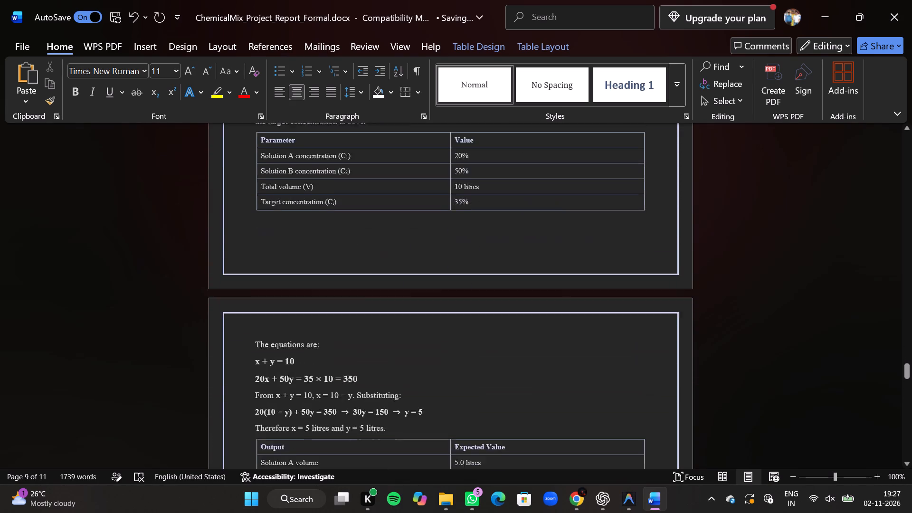
{"action": "scroll", "coordinate": [351, 214], "scroll_direction": "right", "scroll_amount": 1}
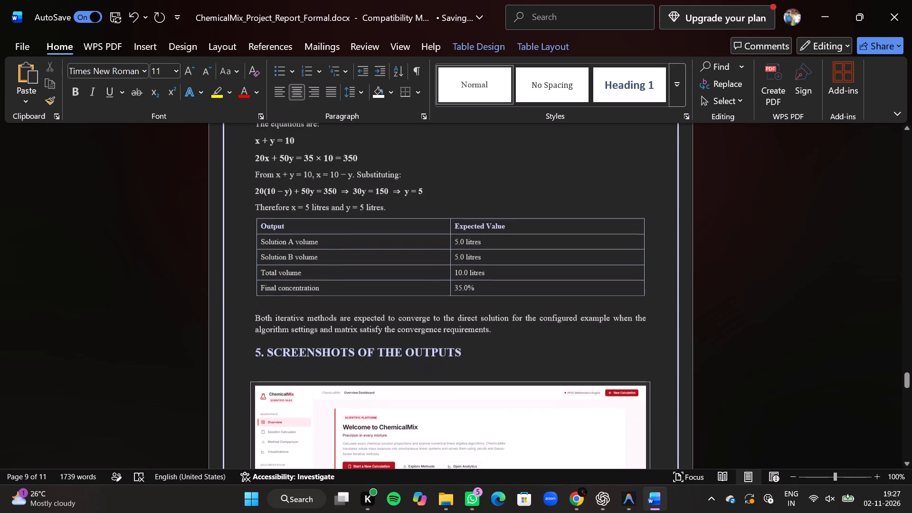
{"action": "scroll", "coordinate": [351, 214], "scroll_direction": "right", "scroll_amount": 1}
{"action": "left_click", "coordinate": [330, 214]}
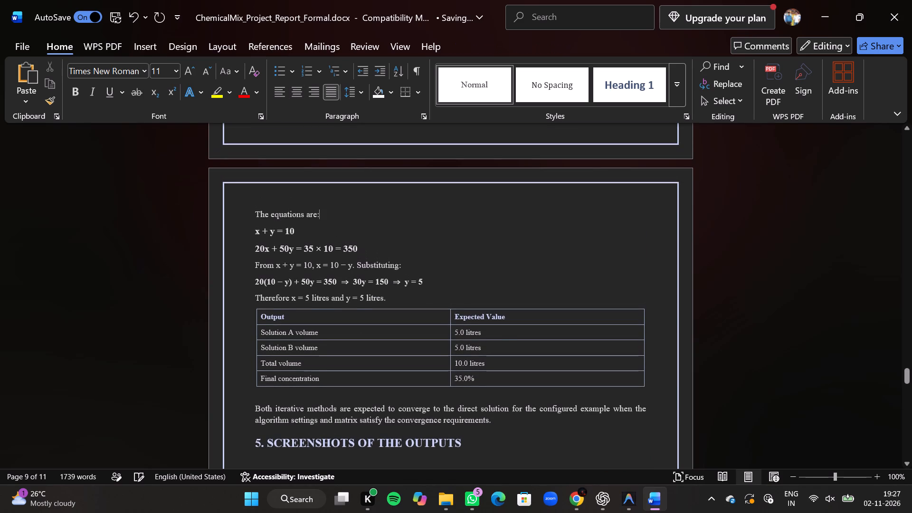
{"action": "key", "text": "Return"}
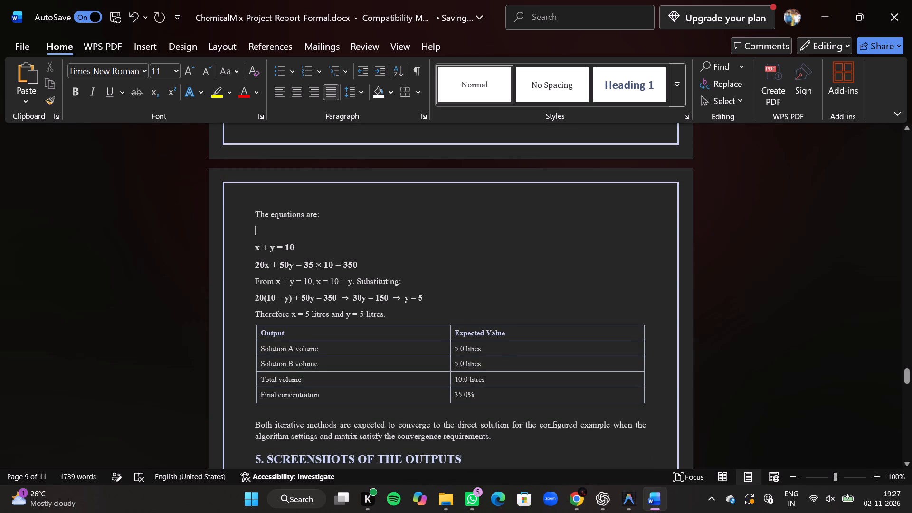
{"action": "left_click", "coordinate": [404, 314]}
{"action": "key", "text": "Return"}
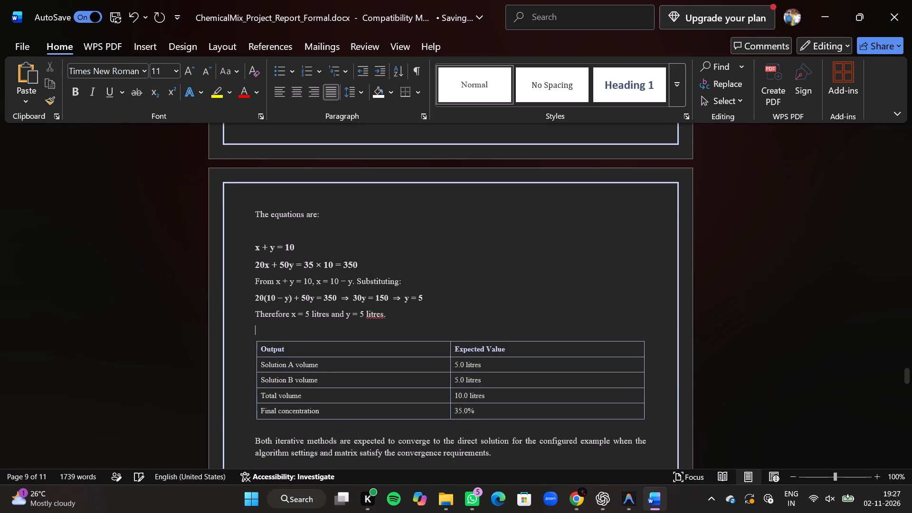
Add a blank line after the convergence paragraph, directly above the "5. SCREENSHOTS OF THE OUTPUTS" heading.
{"action": "scroll", "coordinate": [404, 314], "scroll_direction": "down", "scroll_amount": 1}
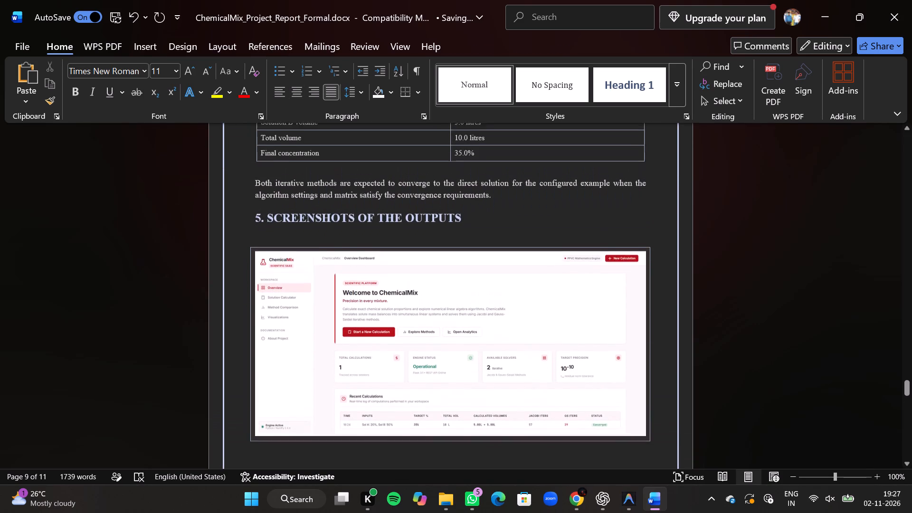
{"action": "scroll", "coordinate": [404, 314], "scroll_direction": "down", "scroll_amount": 1}
{"action": "left_click", "coordinate": [504, 206]}
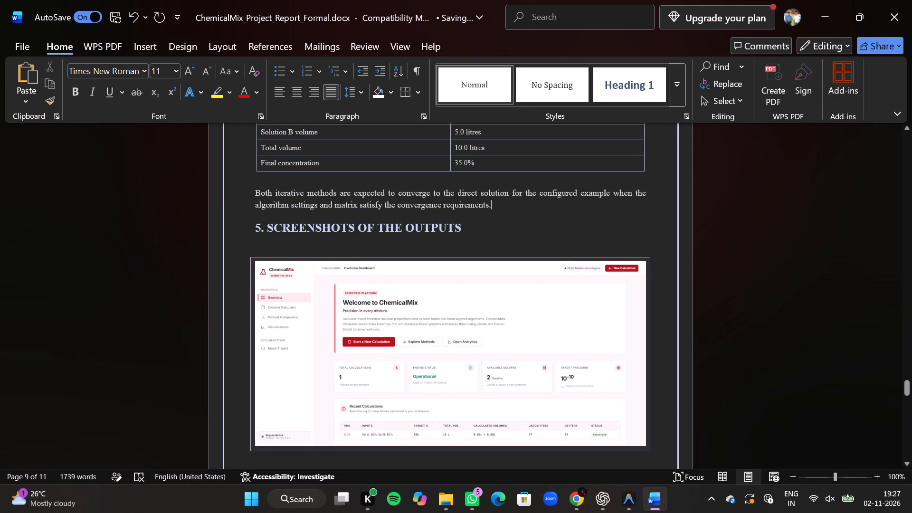
{"action": "key", "text": "Return"}
In Chrome, calculate the proportions for the values entered in the ChemicalMix solution calculator.
{"action": "scroll", "coordinate": [504, 206], "scroll_direction": "down", "scroll_amount": 3}
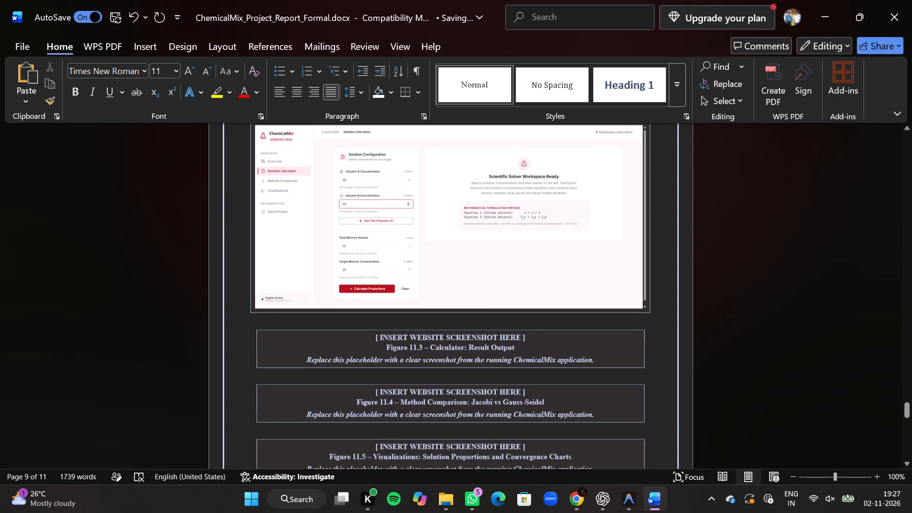
{"action": "scroll", "coordinate": [504, 206], "scroll_direction": "down", "scroll_amount": 1}
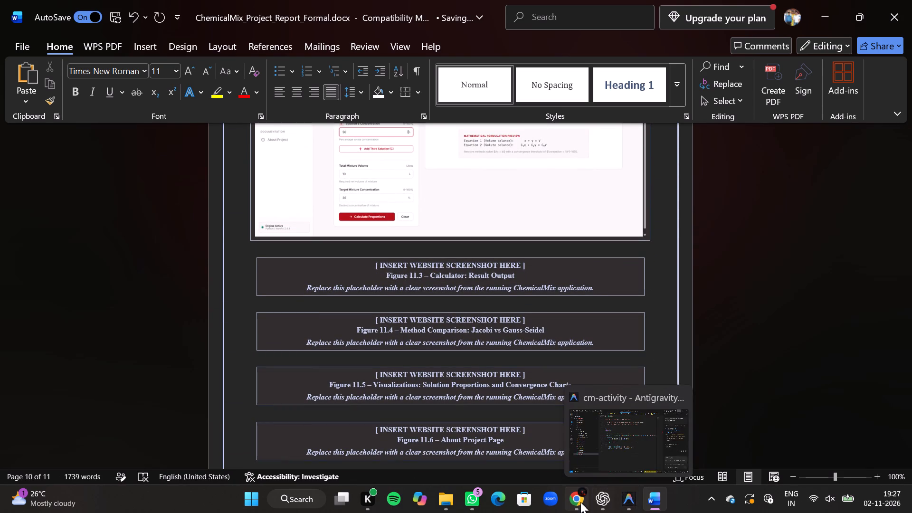
{"action": "left_click", "coordinate": [566, 442]}
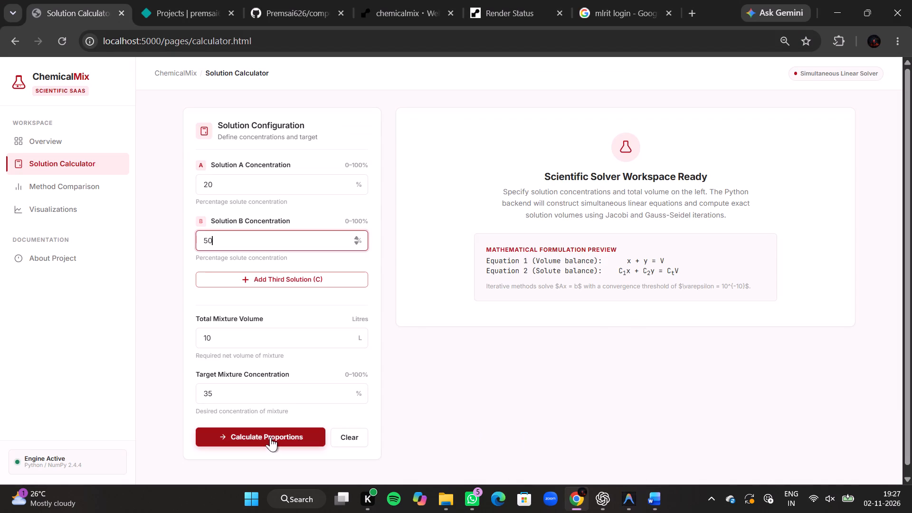
{"action": "left_click", "coordinate": [270, 437]}
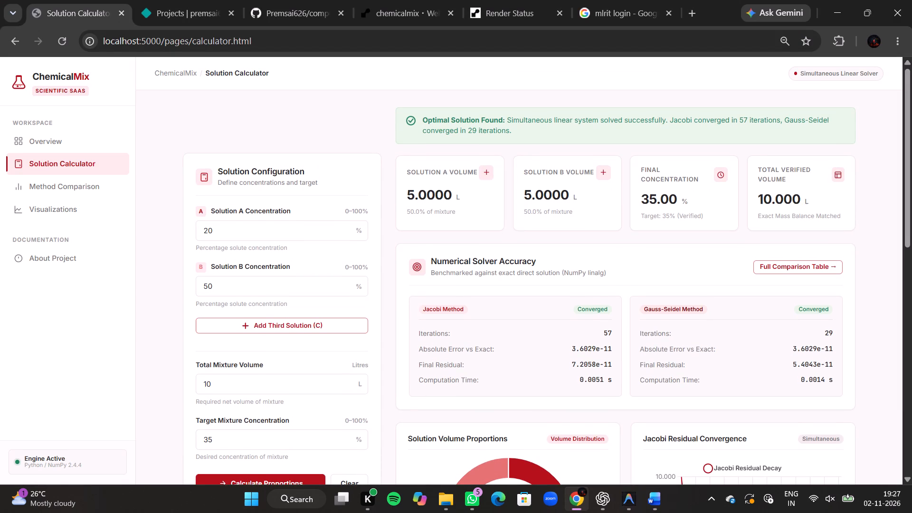
Capture a screen snip of the full Solution Calculator page with its calculated results.
{"action": "key", "text": "shift+super+s"}
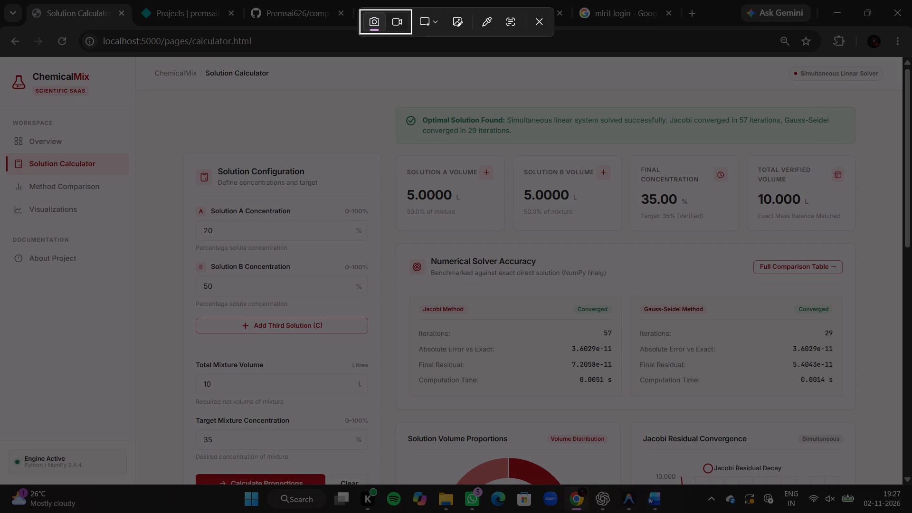
{"action": "left_click_drag", "start_coordinate": [0, 55], "coordinate": [850, 382]}
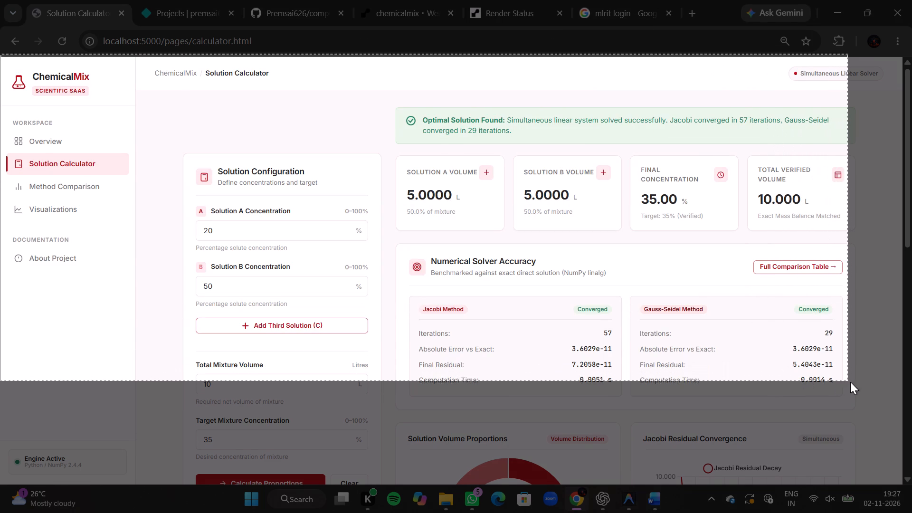
{"action": "left_click_drag", "start_coordinate": [850, 382], "coordinate": [911, 510]}
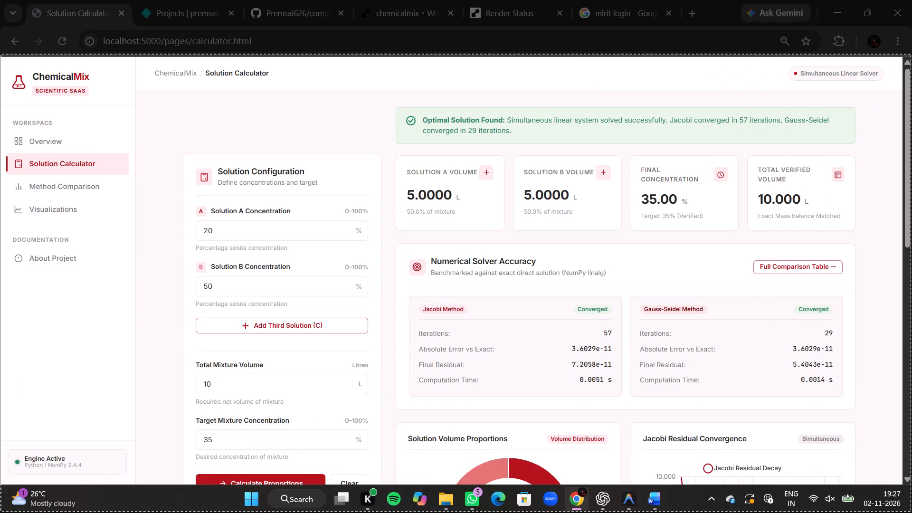
{"action": "left_click_drag", "start_coordinate": [911, 510], "coordinate": [911, 484]}
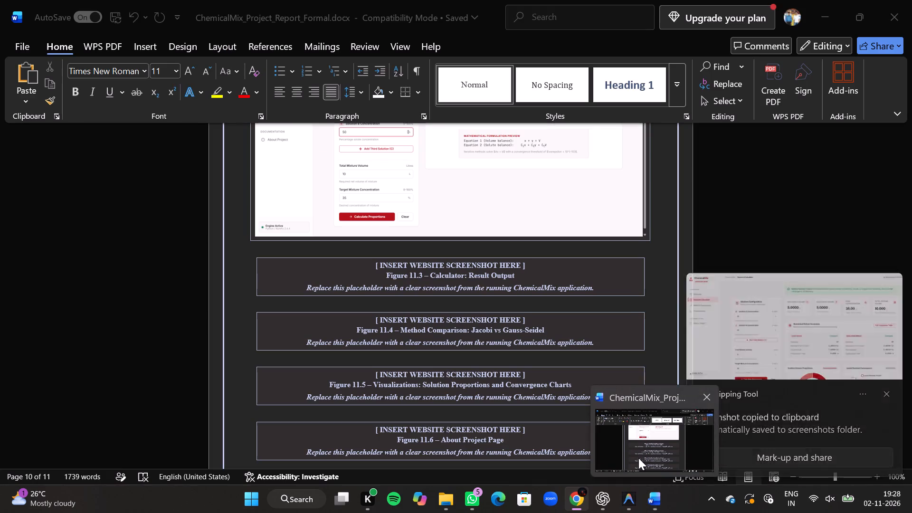
In the Word report, replace the entire Figure 11.3 Calculator: Result Output placeholder text with the captured results screenshot.
{"action": "left_click", "coordinate": [638, 458]}
{"action": "left_click_drag", "start_coordinate": [600, 286], "coordinate": [416, 268]}
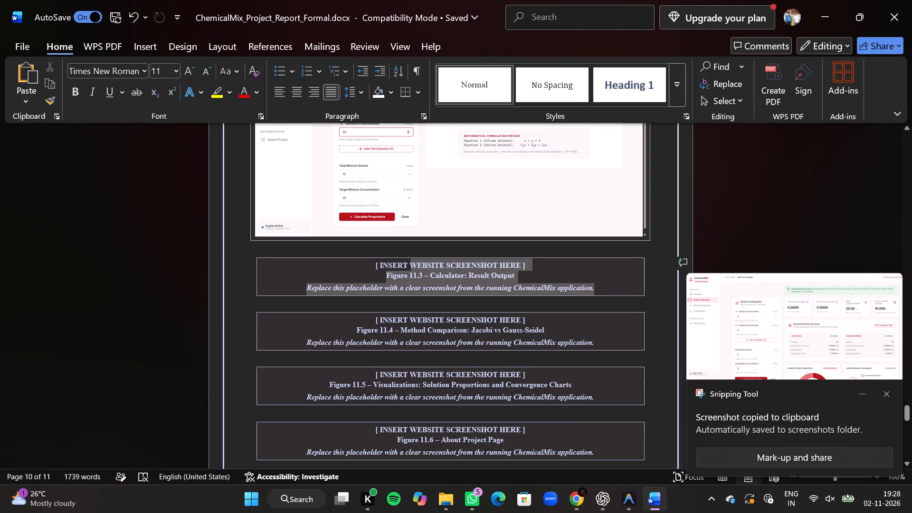
{"action": "left_click_drag", "start_coordinate": [416, 268], "coordinate": [372, 265]}
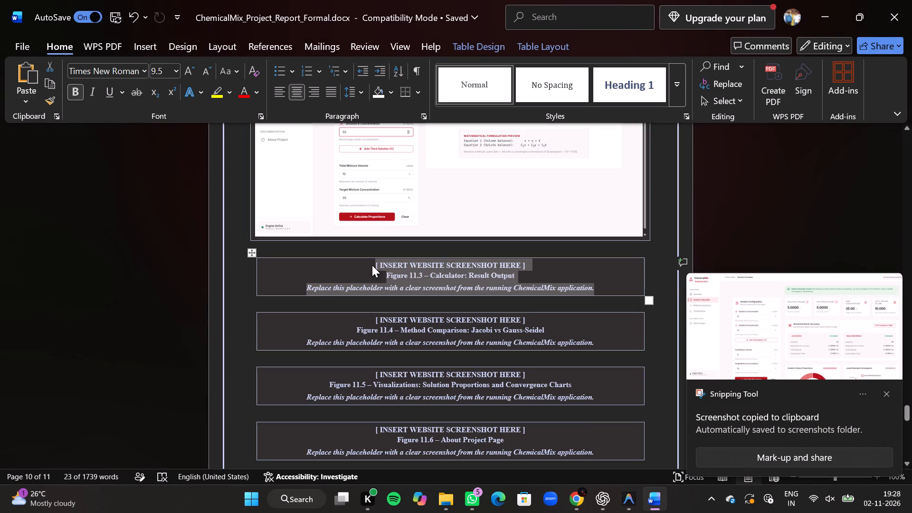
{"action": "key", "text": "ctrl+v"}
{"action": "right_click", "coordinate": [372, 265], "text": "ctrl"}
{"action": "left_click", "coordinate": [161, 323]}
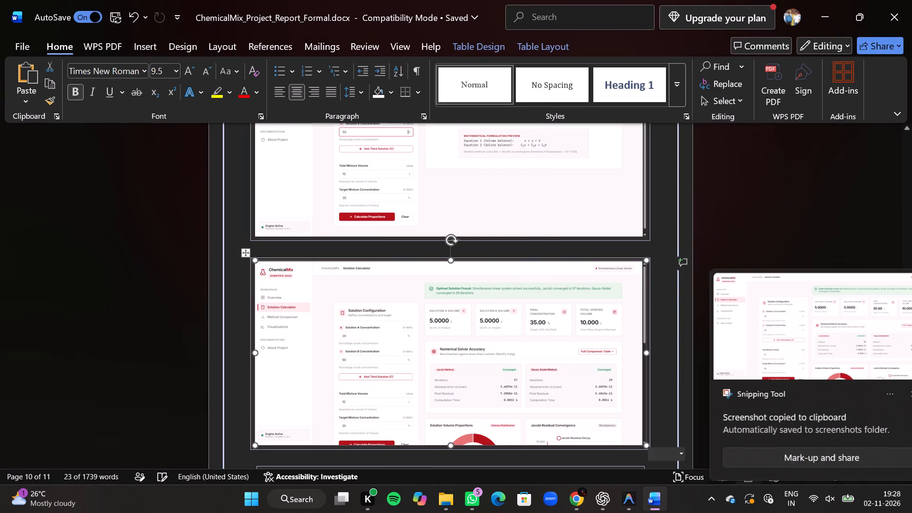
Select the entire Figure 11.4 Method Comparison: Jacobi vs Gauss-Seidel placeholder text.
{"action": "scroll", "coordinate": [395, 310], "scroll_direction": "right", "scroll_amount": 1}
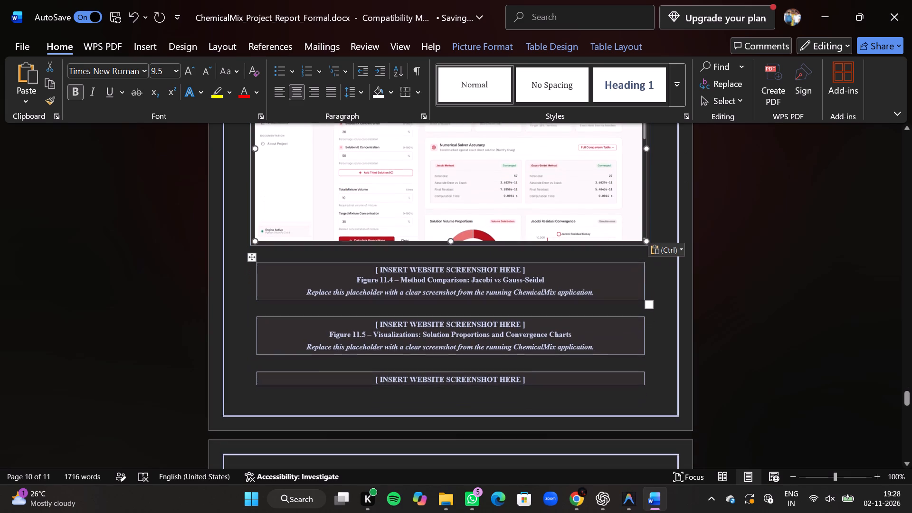
{"action": "left_click_drag", "start_coordinate": [598, 292], "coordinate": [382, 276]}
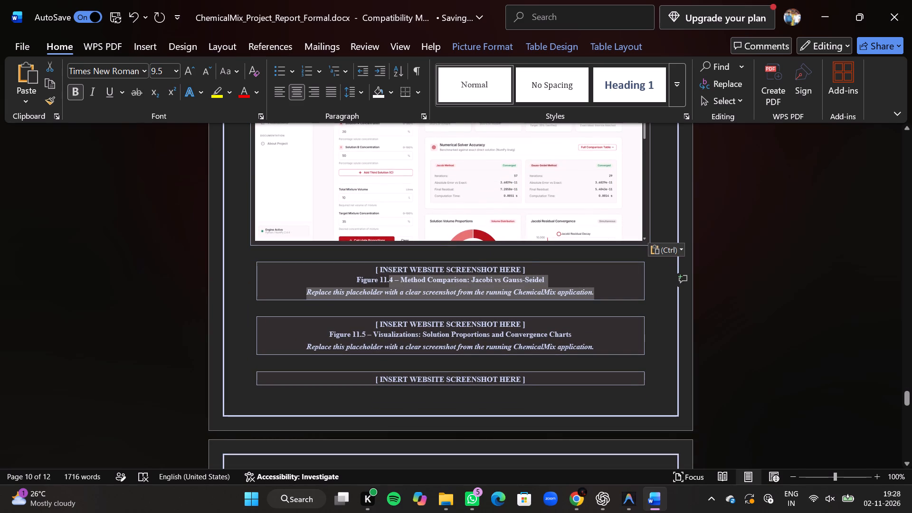
{"action": "left_click_drag", "start_coordinate": [382, 276], "coordinate": [372, 270]}
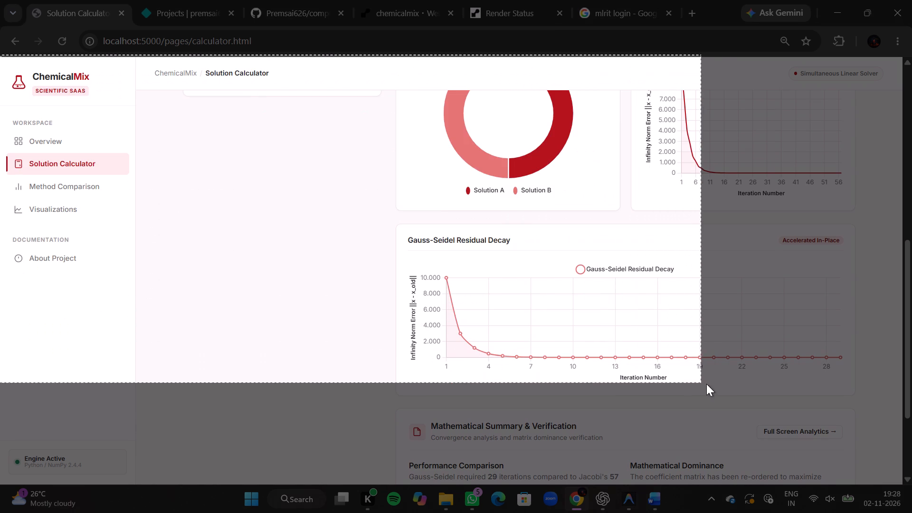
{"action": "left_click_drag", "start_coordinate": [706, 384], "coordinate": [875, 484]}
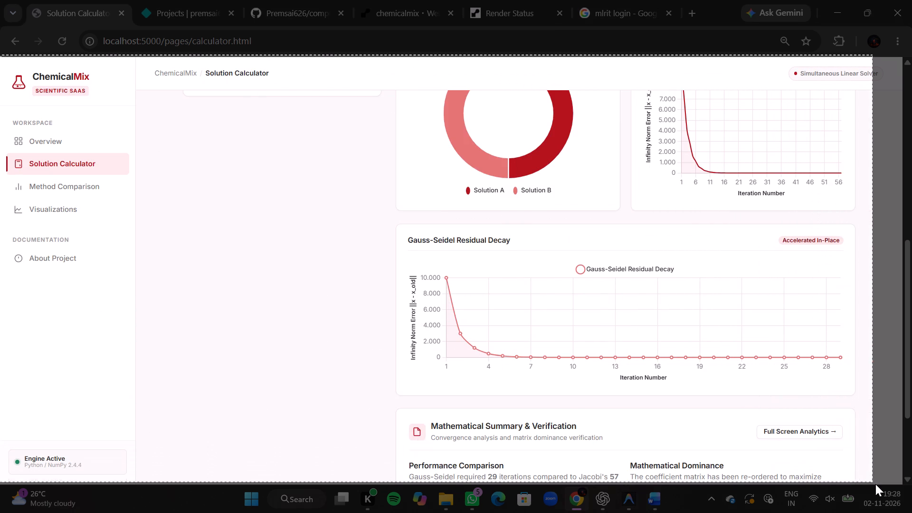
{"action": "left_click_drag", "start_coordinate": [875, 484], "coordinate": [911, 485]}
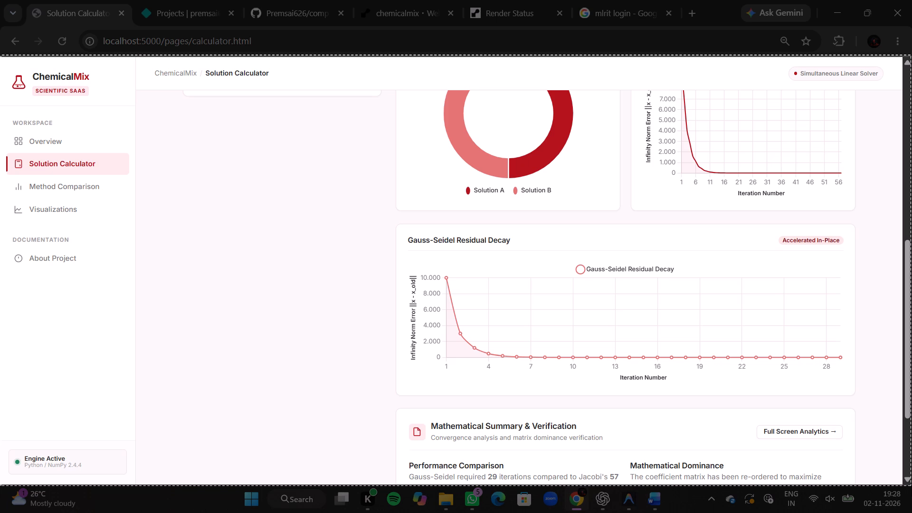
{"action": "left_click_drag", "start_coordinate": [911, 485], "coordinate": [911, 484]}
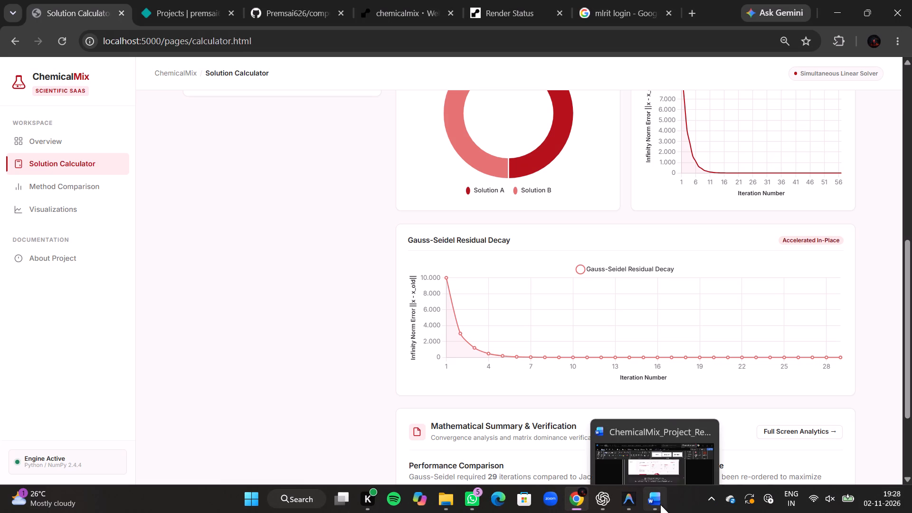
In the Word report, slightly adjust the size of the calculator results screenshot above the Figure 11.4 placeholder.
{"action": "left_click", "coordinate": [647, 441]}
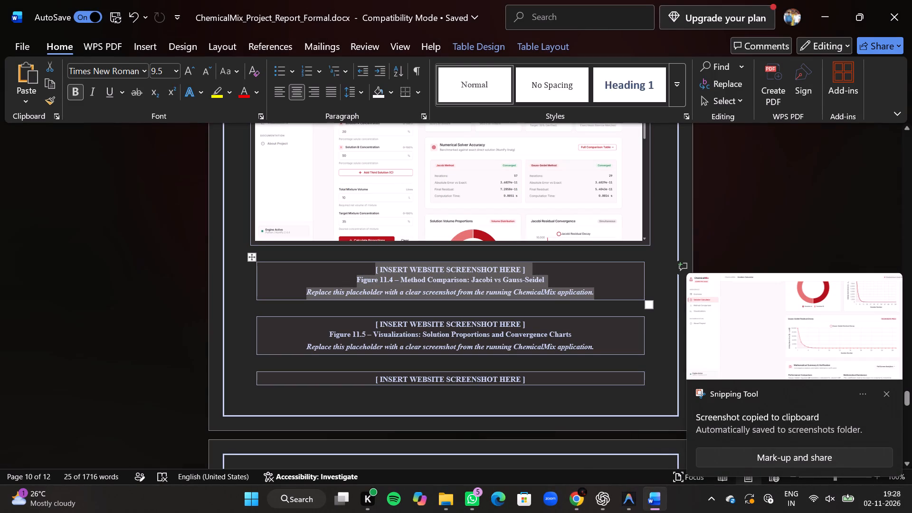
{"action": "left_click", "coordinate": [622, 230]}
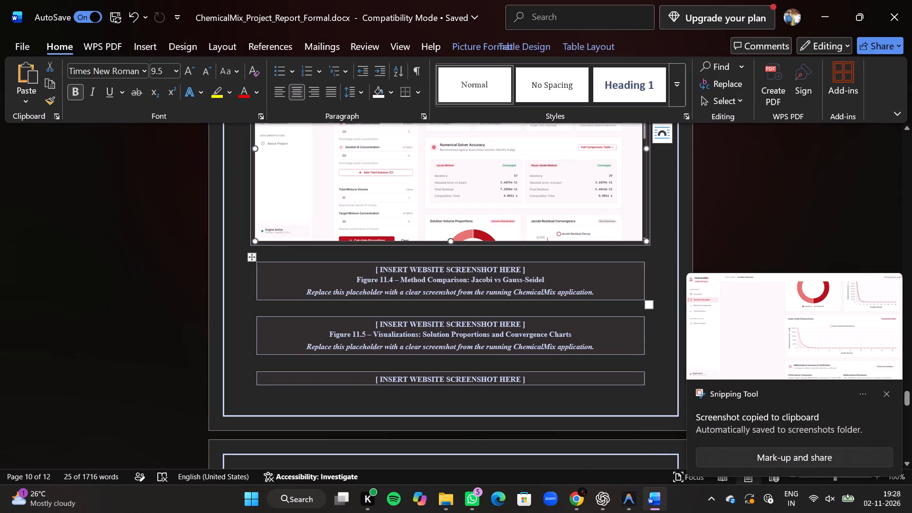
{"action": "key", "text": "Right"}
{"action": "key", "text": "Right"}
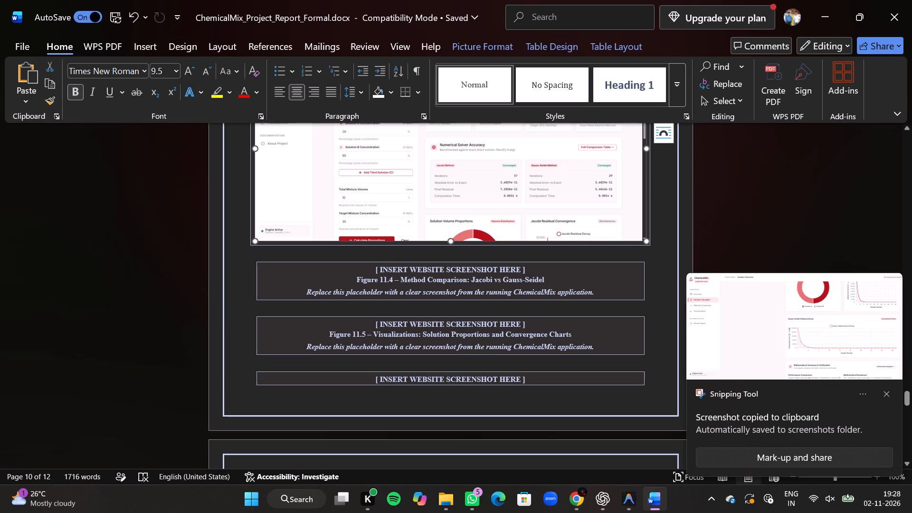
{"action": "left_click", "coordinate": [646, 231]}
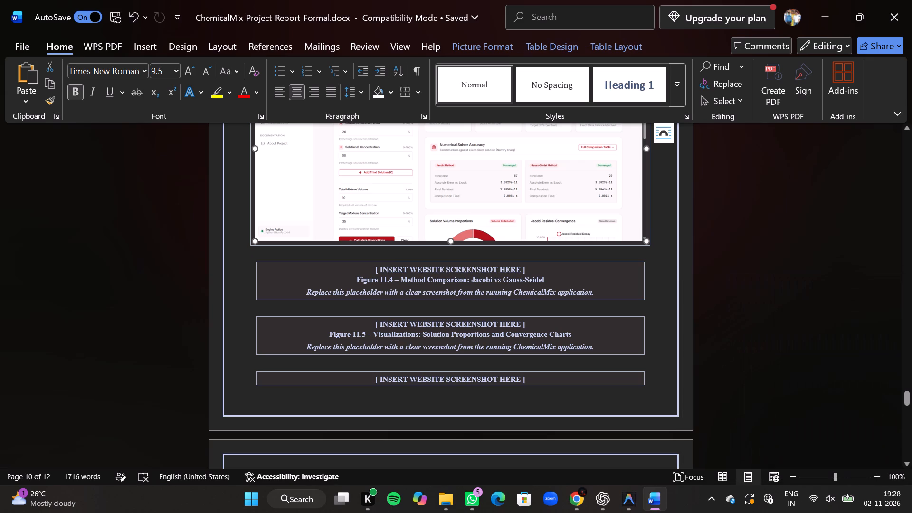
{"action": "left_click", "coordinate": [646, 241]}
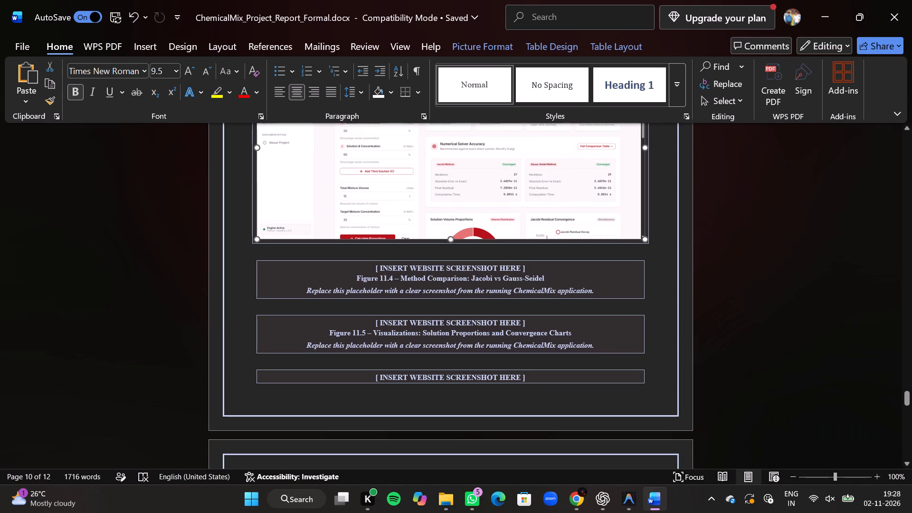
{"action": "left_click", "coordinate": [640, 242]}
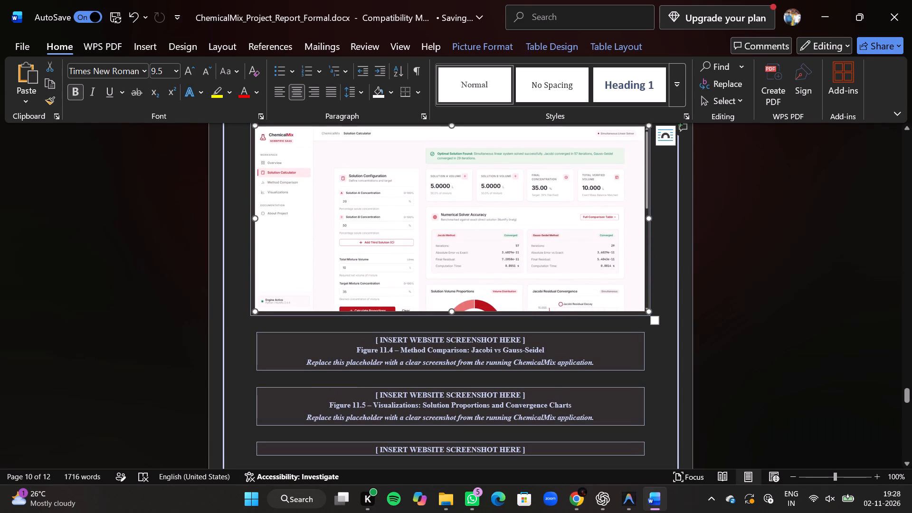
Replace the entire Figure 11.4 Method Comparison: Jacobi vs Gauss-Seidel placeholder text with the captured residual decay screenshot.
{"action": "left_click", "coordinate": [313, 344]}
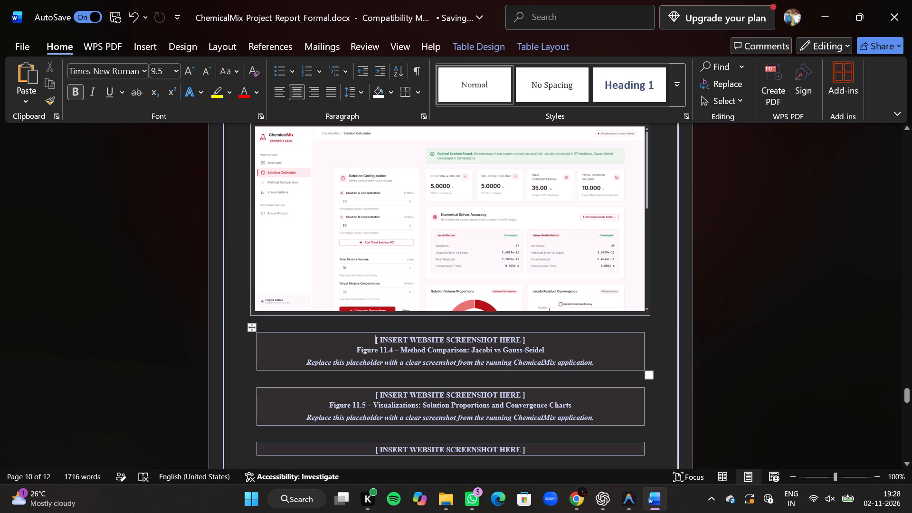
{"action": "left_click_drag", "start_coordinate": [616, 364], "coordinate": [365, 343]}
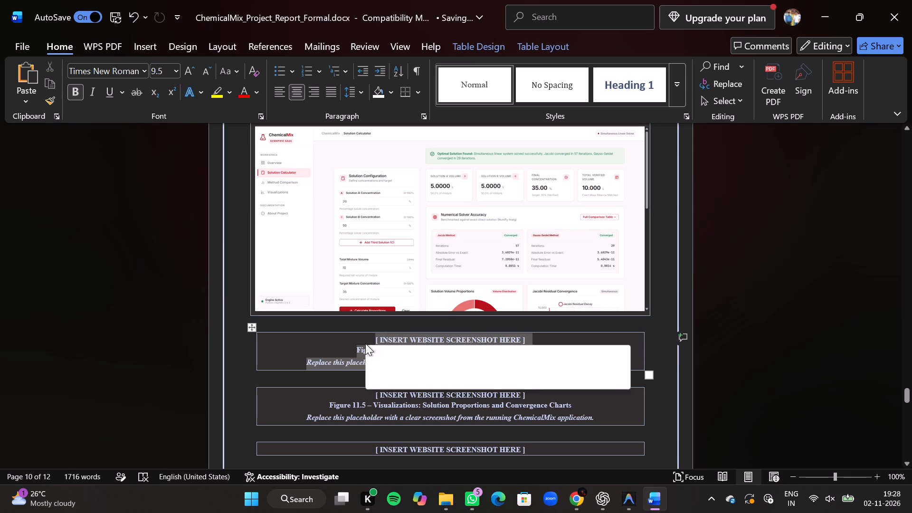
{"action": "key", "text": "ctrl+v"}
Reduce the height of the pasted Gauss-Seidel Residual Decay screenshot in two small adjustments, keeping its width.
{"action": "scroll", "coordinate": [365, 343], "scroll_direction": "right", "scroll_amount": 1}
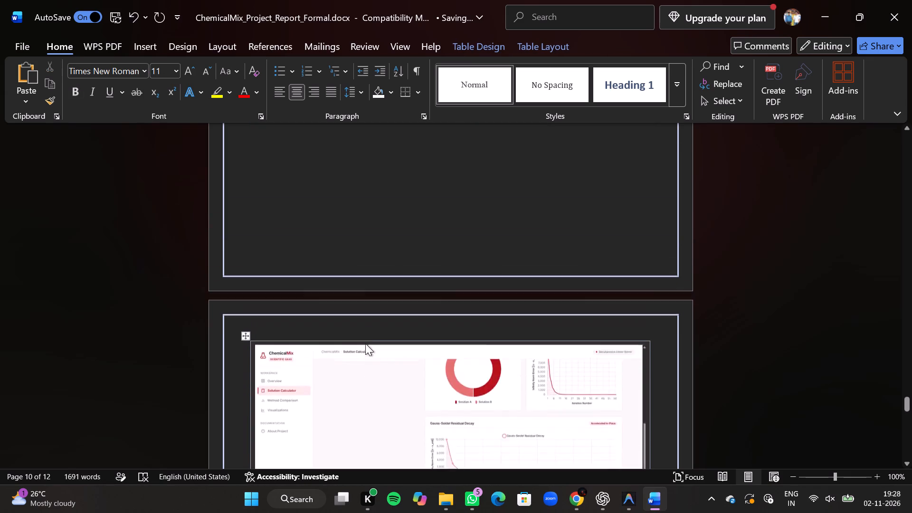
{"action": "scroll", "coordinate": [365, 343], "scroll_direction": "right", "scroll_amount": 1}
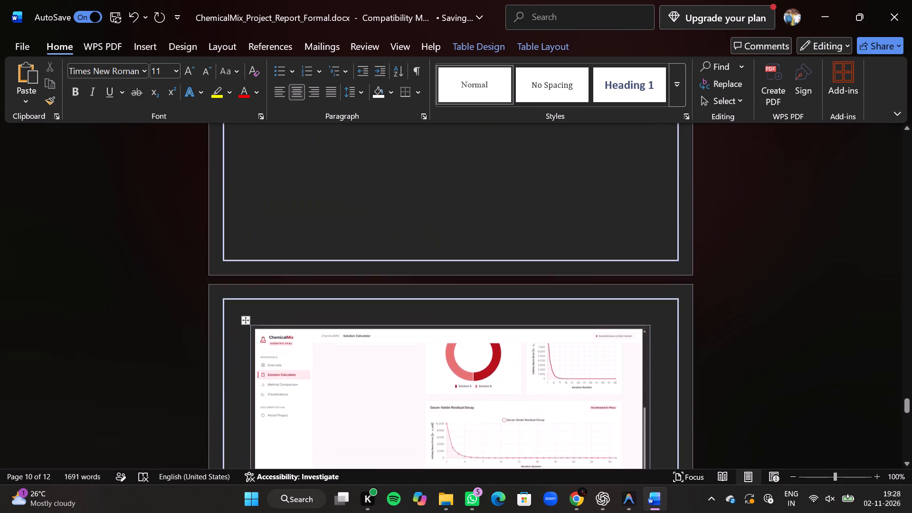
{"action": "scroll", "coordinate": [365, 343], "scroll_direction": "right", "scroll_amount": 1}
{"action": "left_click", "coordinate": [449, 343]}
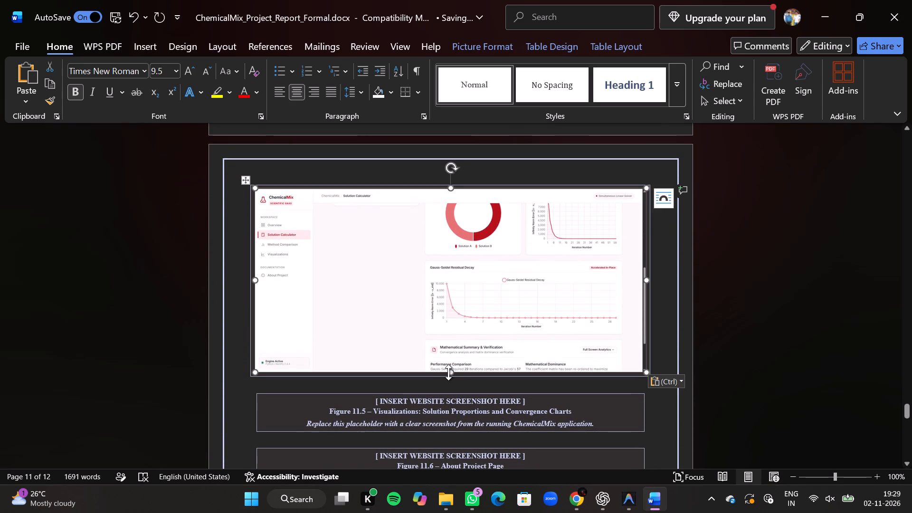
{"action": "left_click_drag", "start_coordinate": [449, 371], "coordinate": [451, 356]}
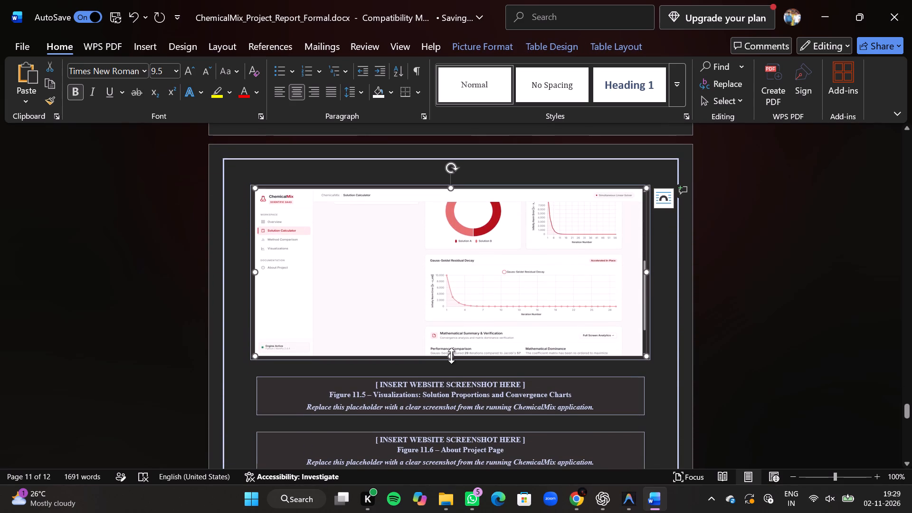
{"action": "left_click_drag", "start_coordinate": [451, 356], "coordinate": [453, 343]}
Slightly reduce the height of the calculator results screenshot, keeping its width.
{"action": "scroll", "coordinate": [453, 343], "scroll_direction": "up", "scroll_amount": 1}
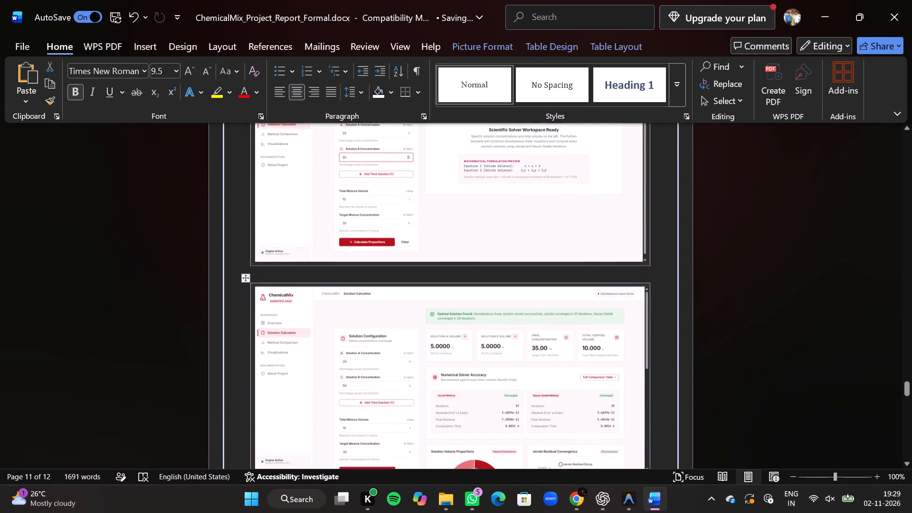
{"action": "scroll", "coordinate": [453, 343], "scroll_direction": "up", "scroll_amount": 1}
{"action": "left_click", "coordinate": [453, 343]}
{"action": "scroll", "coordinate": [453, 343], "scroll_direction": "down", "scroll_amount": 1}
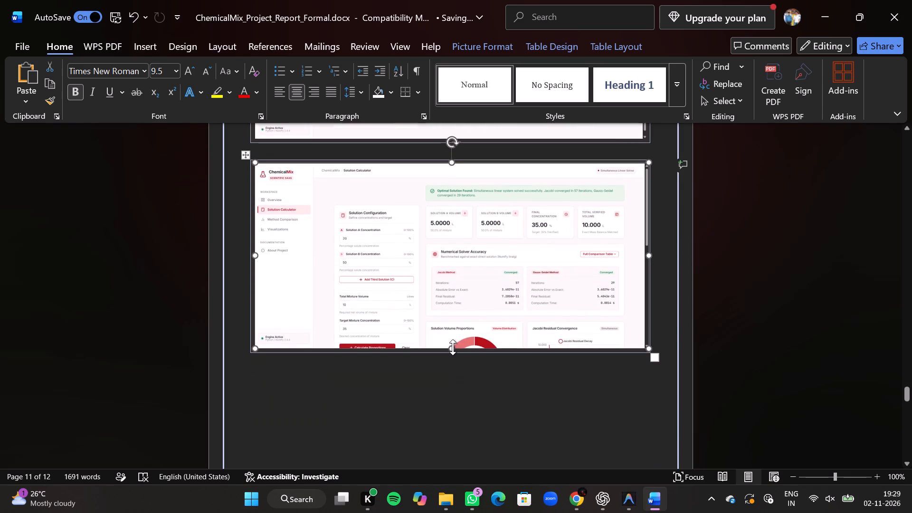
{"action": "left_click_drag", "start_coordinate": [453, 348], "coordinate": [452, 340]}
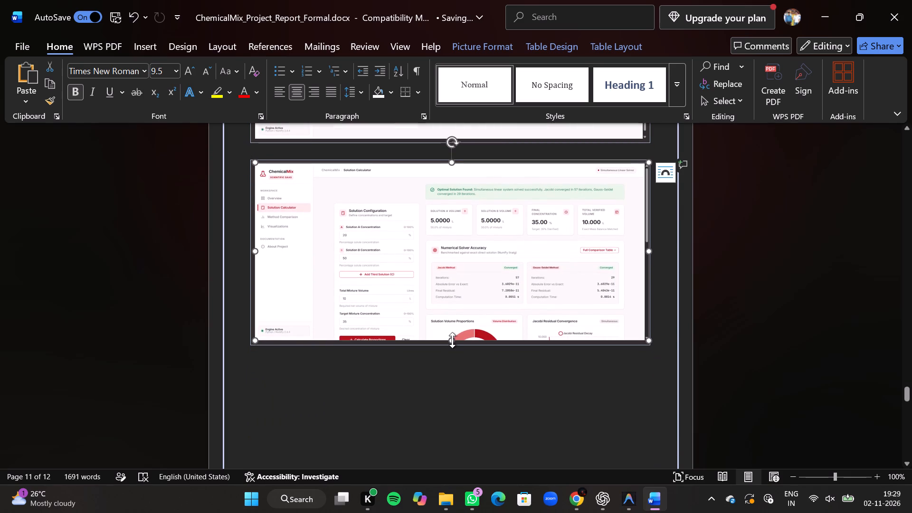
{"action": "left_click", "coordinate": [452, 340]}
Shorten the calculator input form screenshot so all three screenshots fit on one page, fine-tuning its height.
{"action": "scroll", "coordinate": [452, 338], "scroll_direction": "up", "scroll_amount": 1}
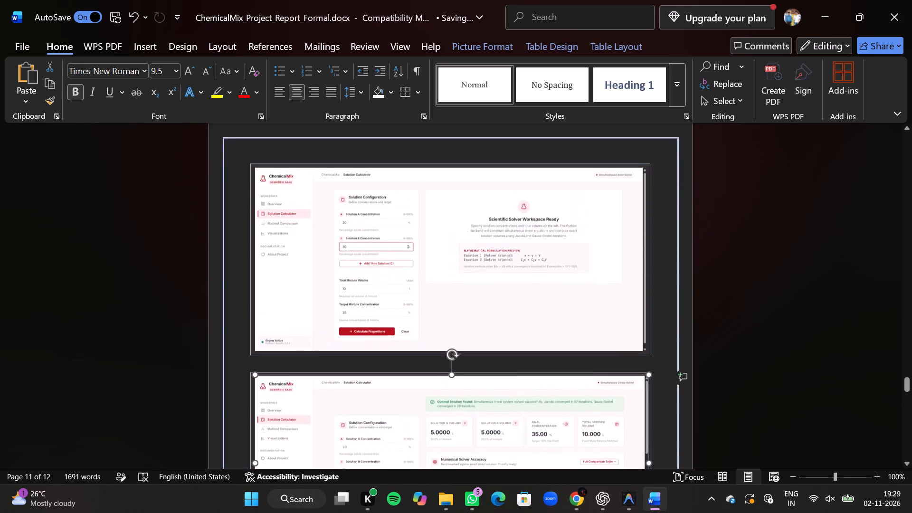
{"action": "scroll", "coordinate": [452, 338], "scroll_direction": "up", "scroll_amount": 1}
{"action": "left_click", "coordinate": [452, 338]}
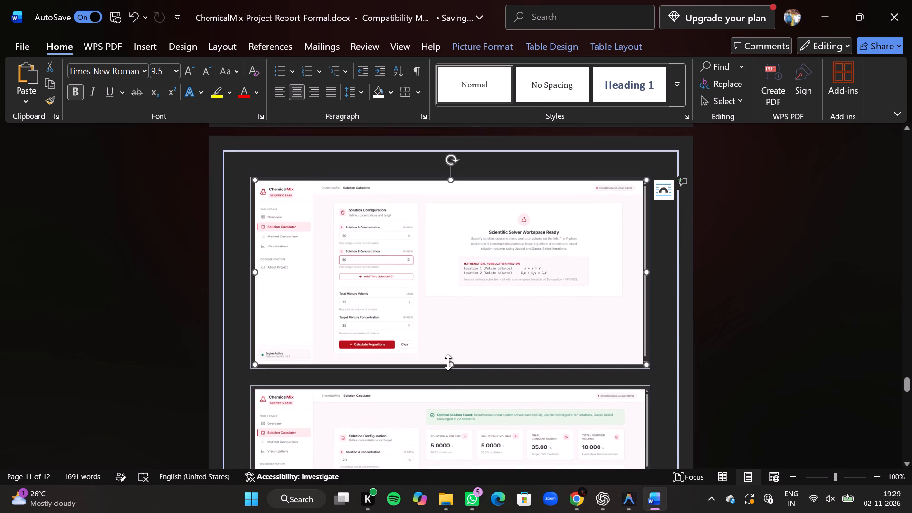
{"action": "left_click_drag", "start_coordinate": [448, 362], "coordinate": [447, 341]}
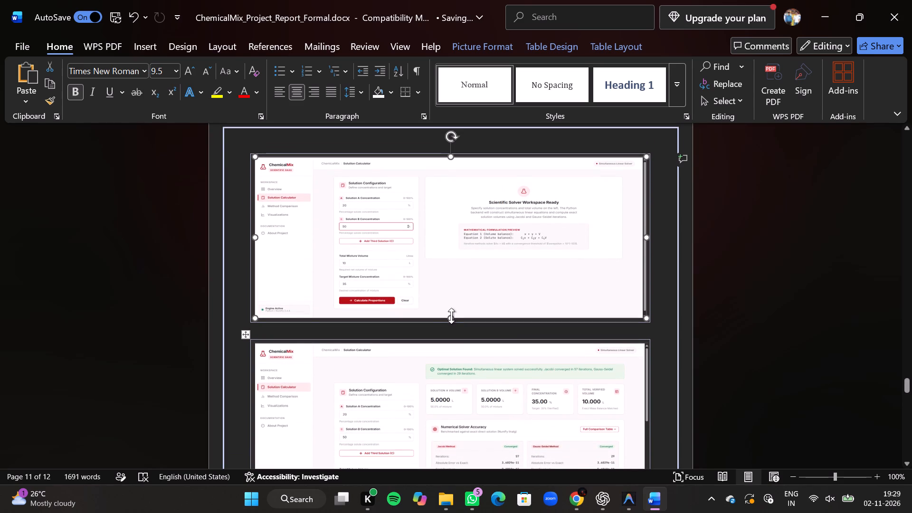
{"action": "left_click_drag", "start_coordinate": [451, 316], "coordinate": [456, 279]}
{"action": "scroll", "coordinate": [456, 279], "scroll_direction": "up", "scroll_amount": 1}
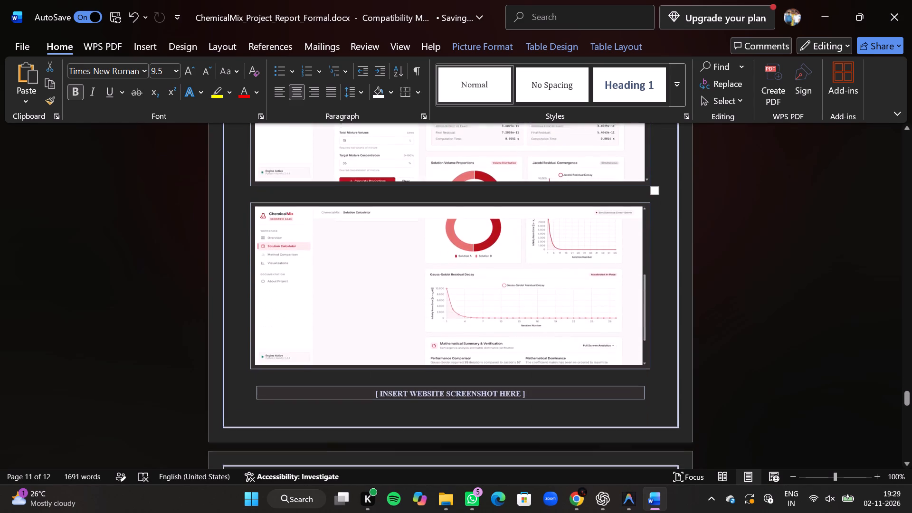
{"action": "scroll", "coordinate": [456, 279], "scroll_direction": "up", "scroll_amount": 1}
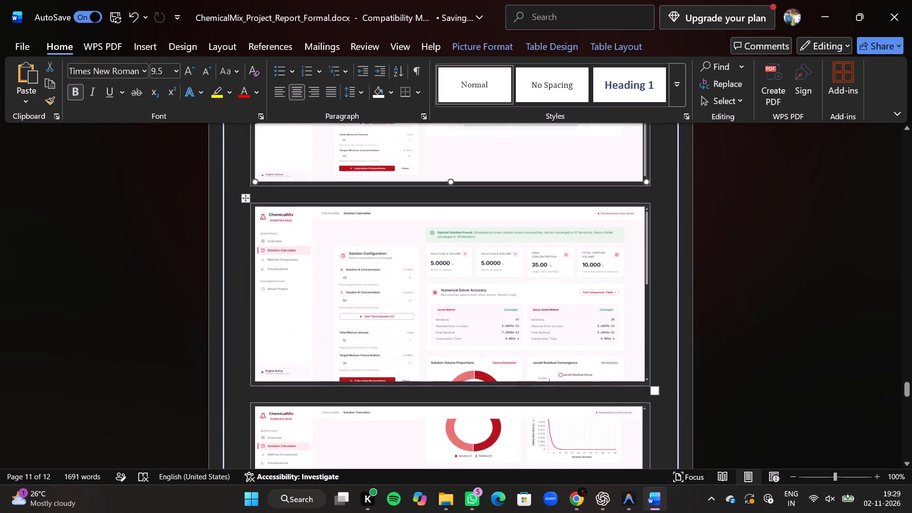
{"action": "scroll", "coordinate": [456, 279], "scroll_direction": "up", "scroll_amount": 1}
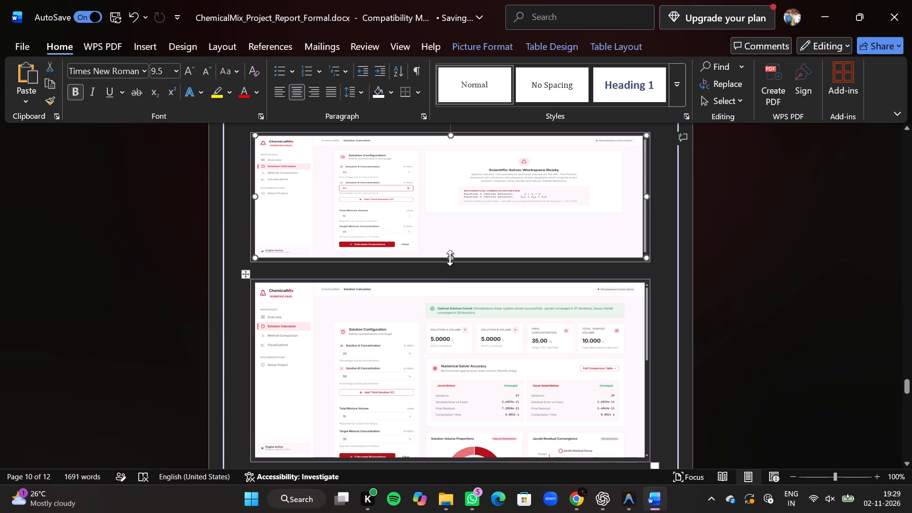
{"action": "left_click_drag", "start_coordinate": [450, 258], "coordinate": [450, 269]}
Trim a little more height off the calculator results screenshot in the middle of the page.
{"action": "scroll", "coordinate": [450, 269], "scroll_direction": "down", "scroll_amount": 1}
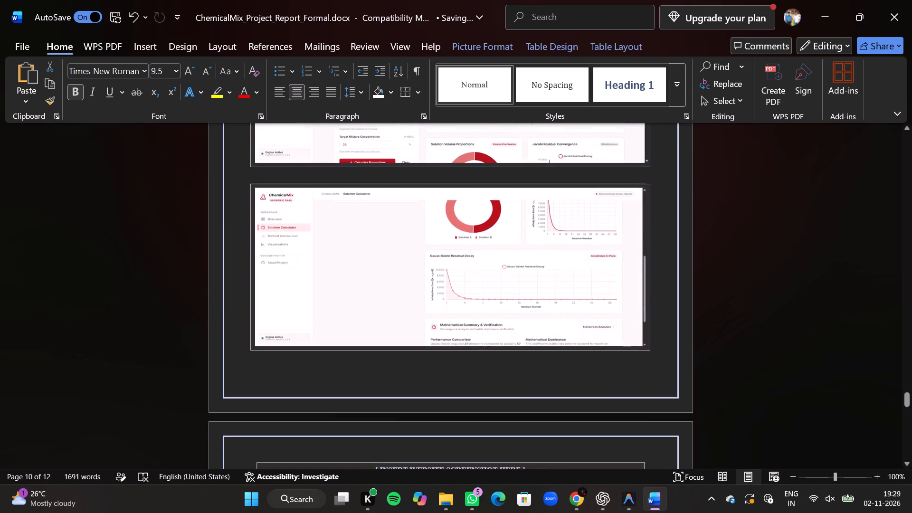
{"action": "scroll", "coordinate": [450, 269], "scroll_direction": "down", "scroll_amount": 1}
{"action": "left_click", "coordinate": [451, 263]}
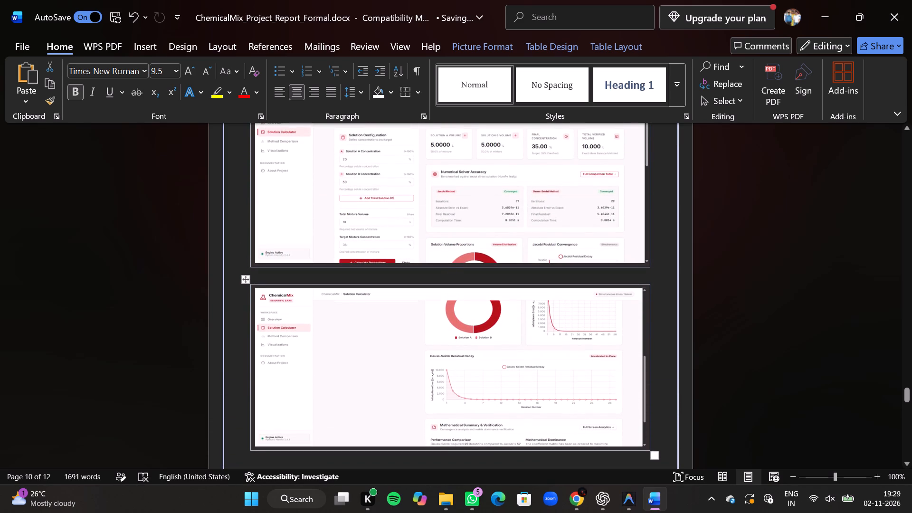
{"action": "left_click_drag", "start_coordinate": [451, 263], "coordinate": [451, 256]}
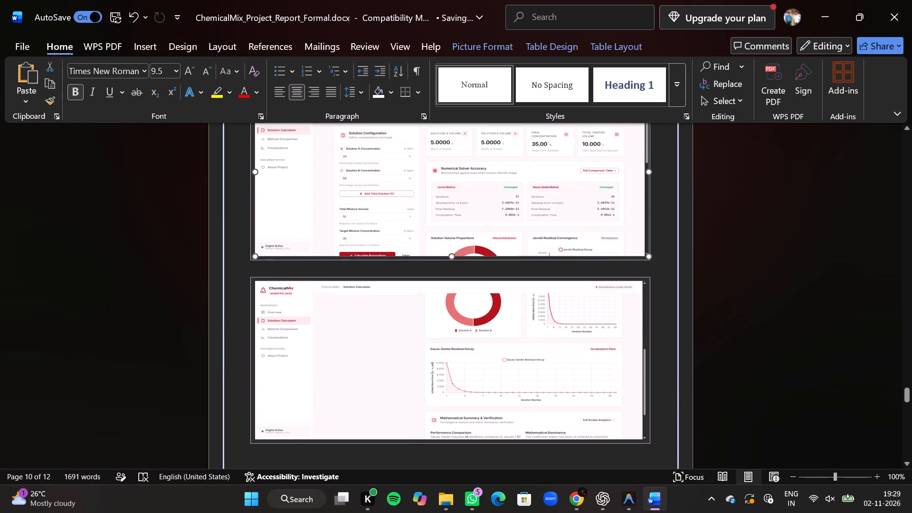
{"action": "left_click_drag", "start_coordinate": [451, 256], "coordinate": [452, 255]}
Check the remaining Figure 11.5 and 11.6 placeholders and switch to the ChemicalMix application in Chrome.
{"action": "scroll", "coordinate": [509, 287], "scroll_direction": "down", "scroll_amount": 1}
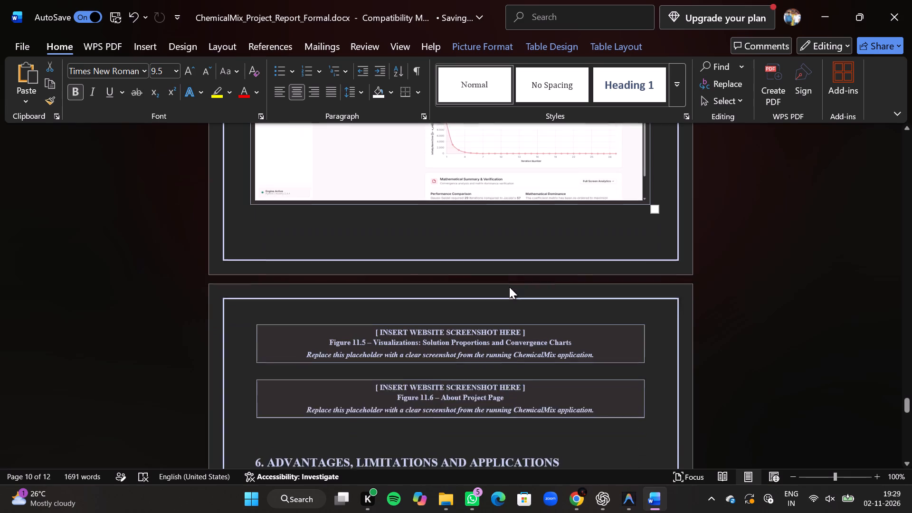
{"action": "scroll", "coordinate": [509, 287], "scroll_direction": "down", "scroll_amount": 1}
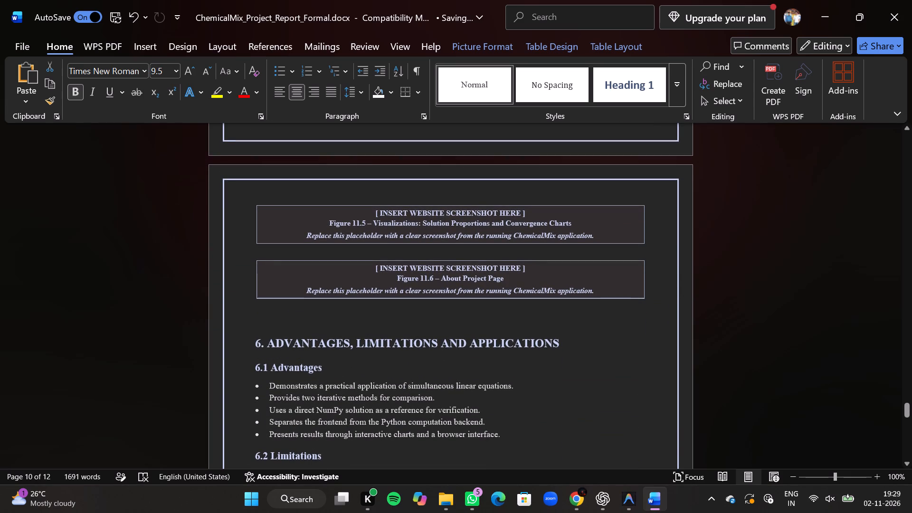
{"action": "left_click", "coordinate": [576, 427]}
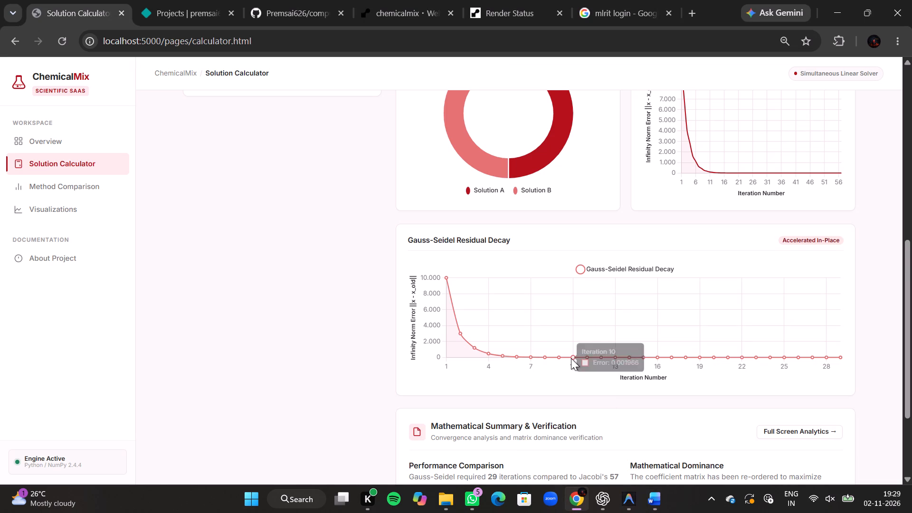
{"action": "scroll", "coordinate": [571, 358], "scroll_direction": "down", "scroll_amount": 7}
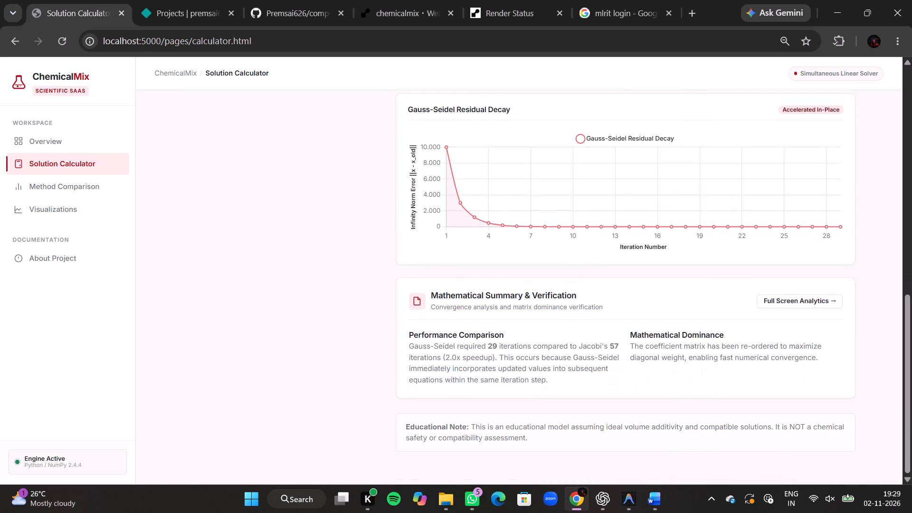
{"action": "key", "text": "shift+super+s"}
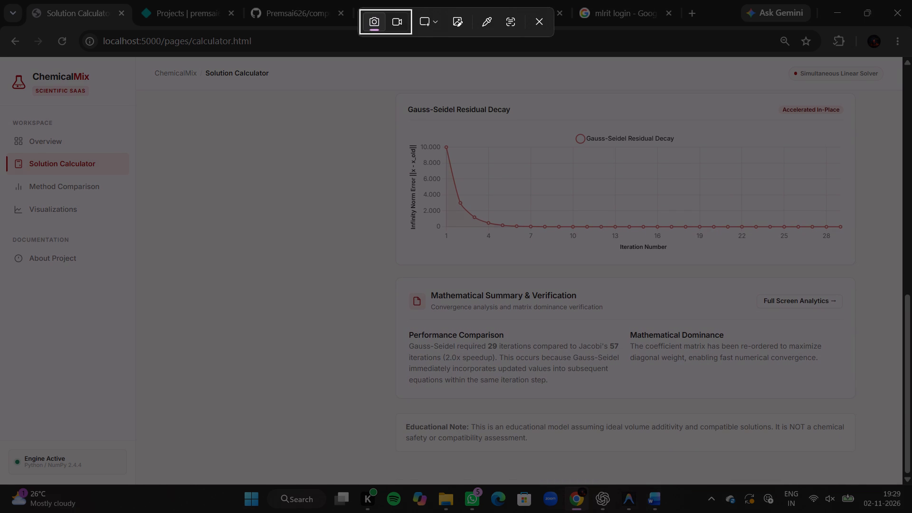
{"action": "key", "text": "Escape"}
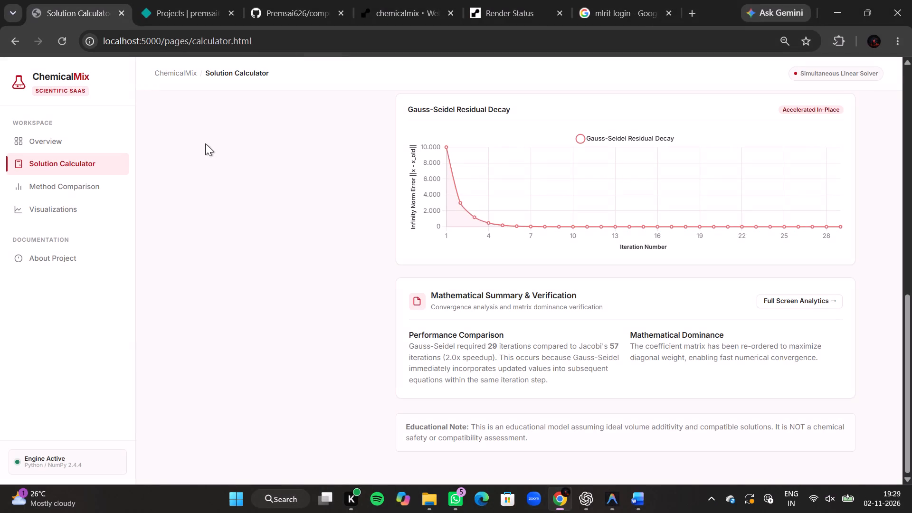
Open the Method Comparison page and capture a screen snip of its full visible area.
{"action": "left_click", "coordinate": [52, 185]}
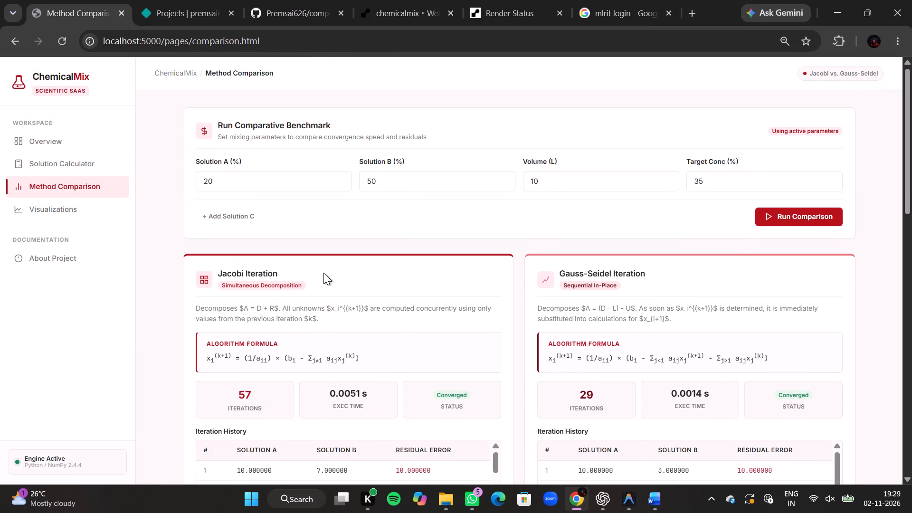
{"action": "key", "text": "shift+super+s"}
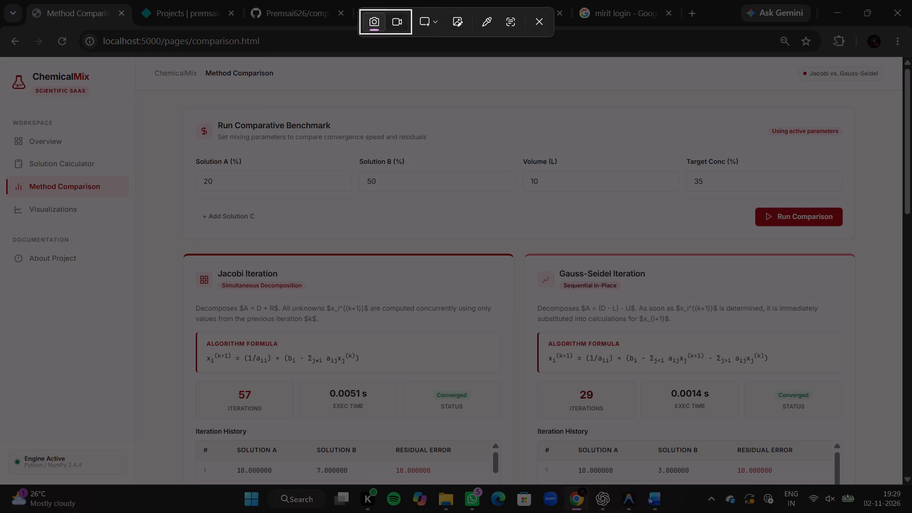
{"action": "left_click_drag", "start_coordinate": [0, 56], "coordinate": [884, 490]}
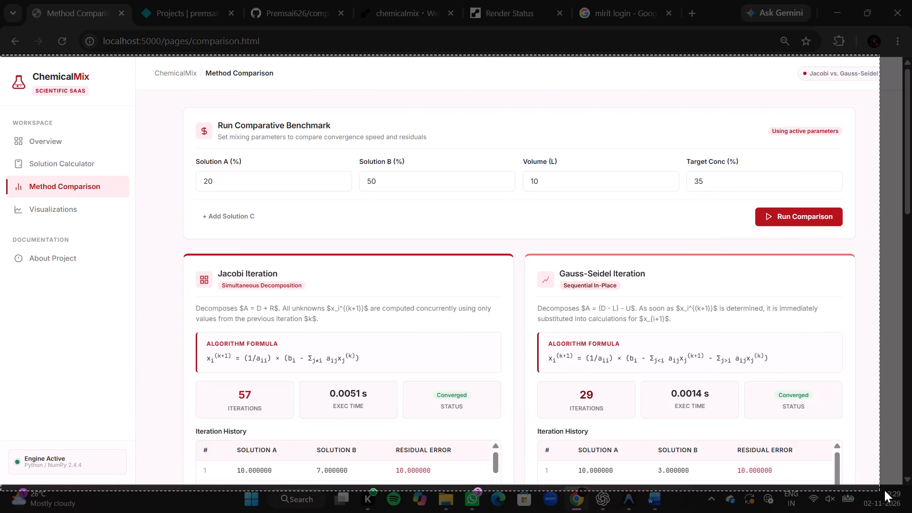
{"action": "left_click_drag", "start_coordinate": [884, 490], "coordinate": [911, 484]}
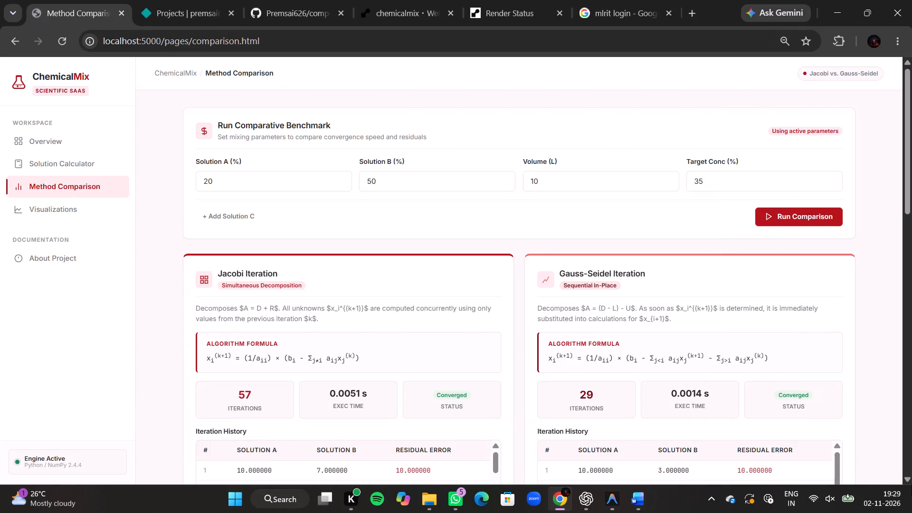
Run the Jacobi vs Gauss-Seidel comparison with the active parameters.
{"action": "left_click", "coordinate": [769, 216]}
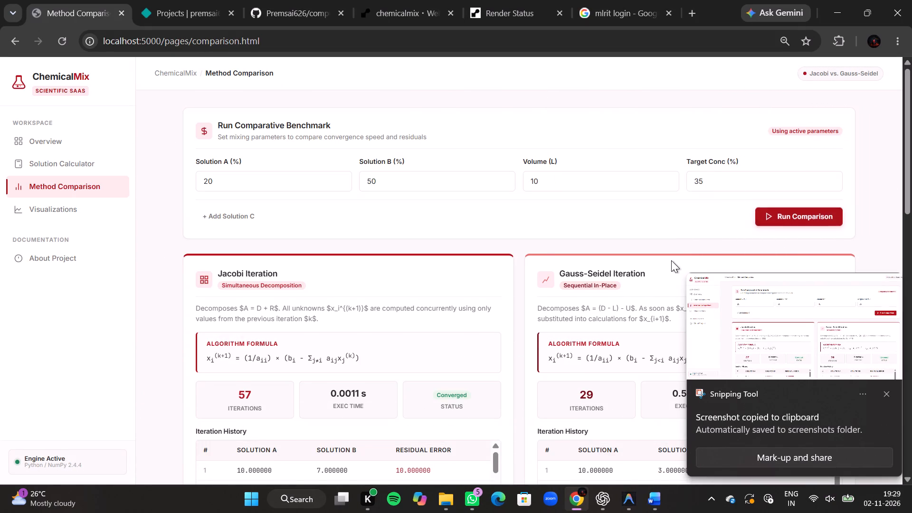
Switch to the Word report and replace the Figure 11.5 placeholder text with the captured Method Comparison screenshot.
{"action": "scroll", "coordinate": [549, 332], "scroll_direction": "down", "scroll_amount": 4}
{"action": "scroll", "coordinate": [549, 332], "scroll_direction": "up", "scroll_amount": 1}
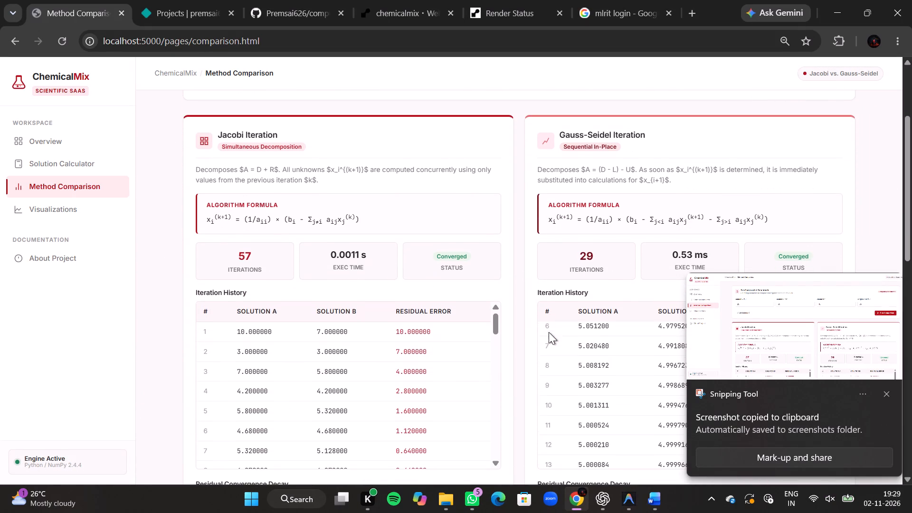
{"action": "scroll", "coordinate": [549, 332], "scroll_direction": "up", "scroll_amount": 1}
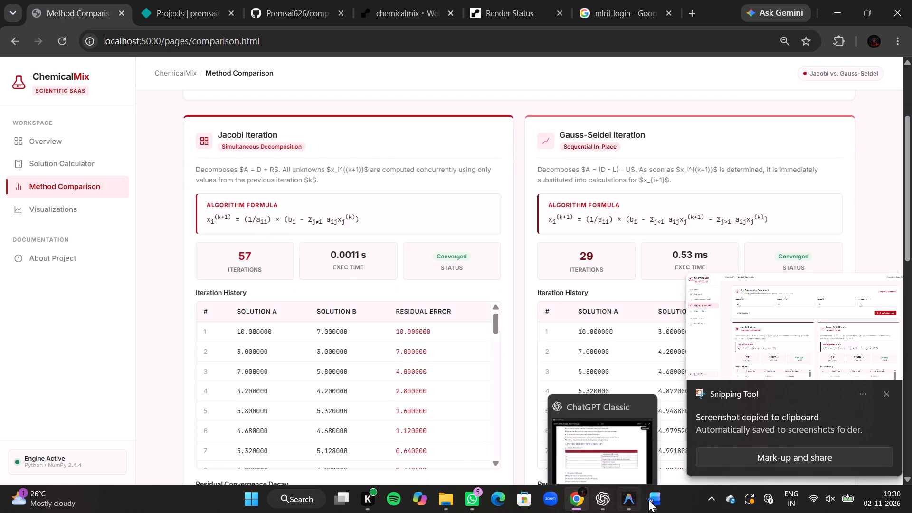
{"action": "left_click", "coordinate": [653, 446]}
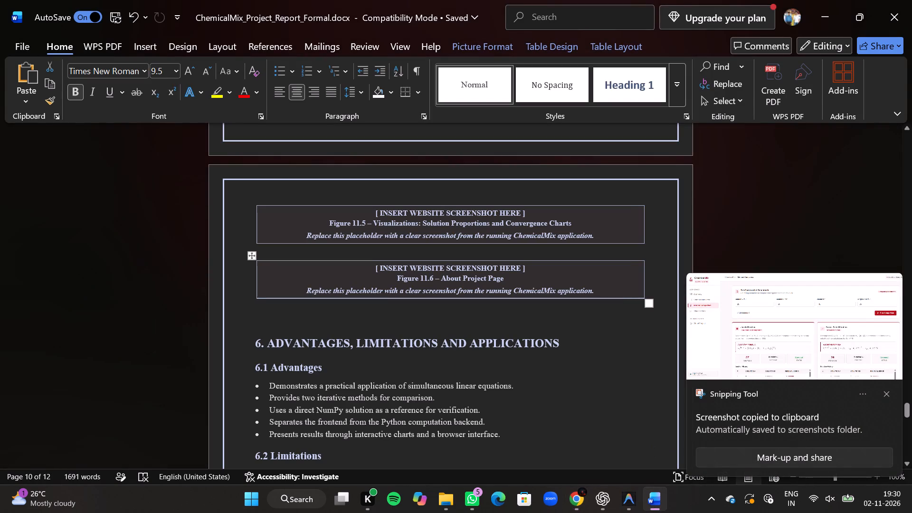
{"action": "left_click_drag", "start_coordinate": [599, 235], "coordinate": [378, 212]}
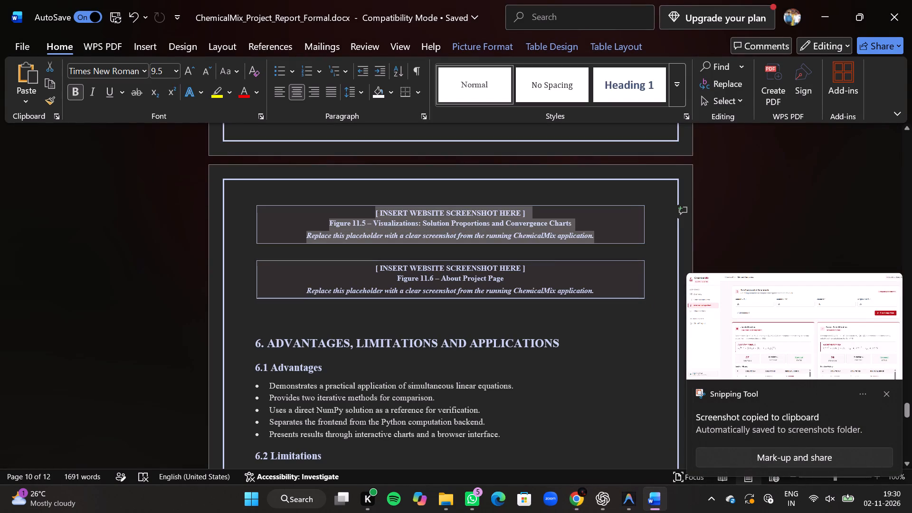
{"action": "key", "text": "ctrl+v"}
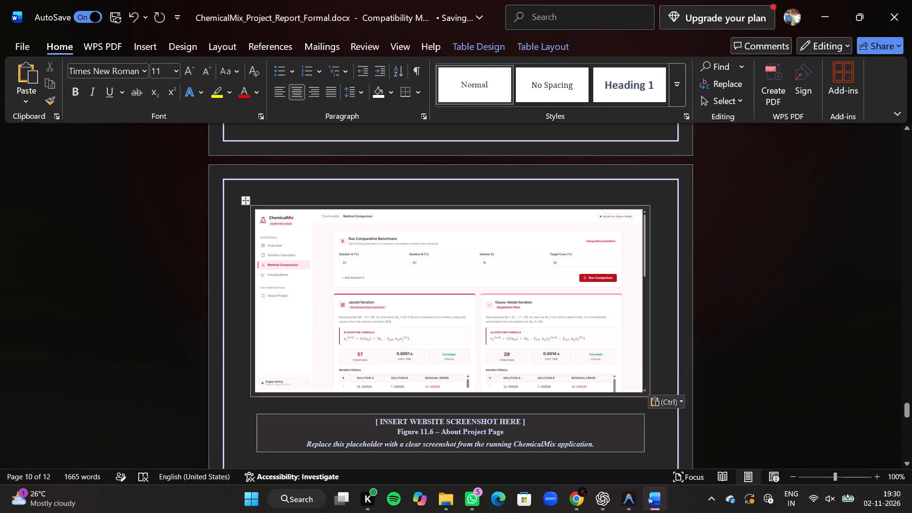
Select all the text of the Figure 11.6 – About Project Page placeholder.
{"action": "left_click_drag", "start_coordinate": [601, 446], "coordinate": [380, 420]}
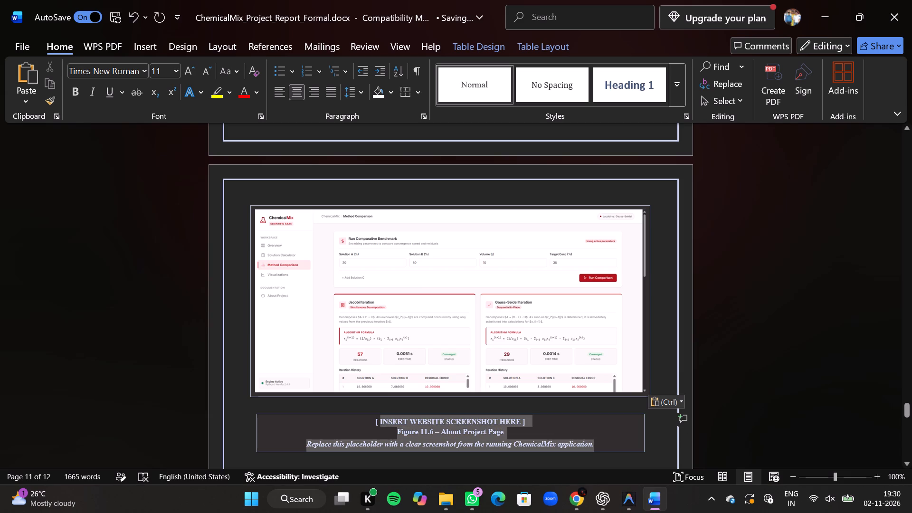
{"action": "left_click_drag", "start_coordinate": [380, 420], "coordinate": [380, 420]}
{"action": "left_click", "coordinate": [380, 420]}
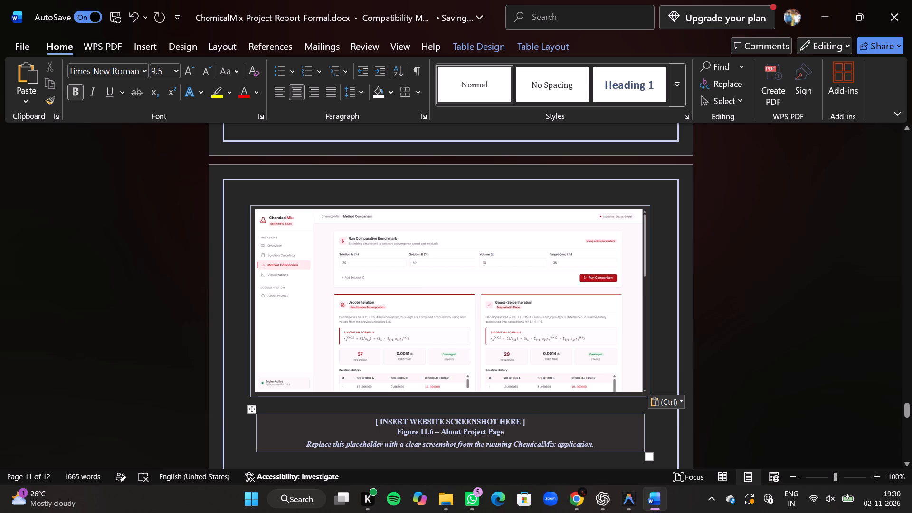
{"action": "left_click_drag", "start_coordinate": [597, 444], "coordinate": [360, 419]}
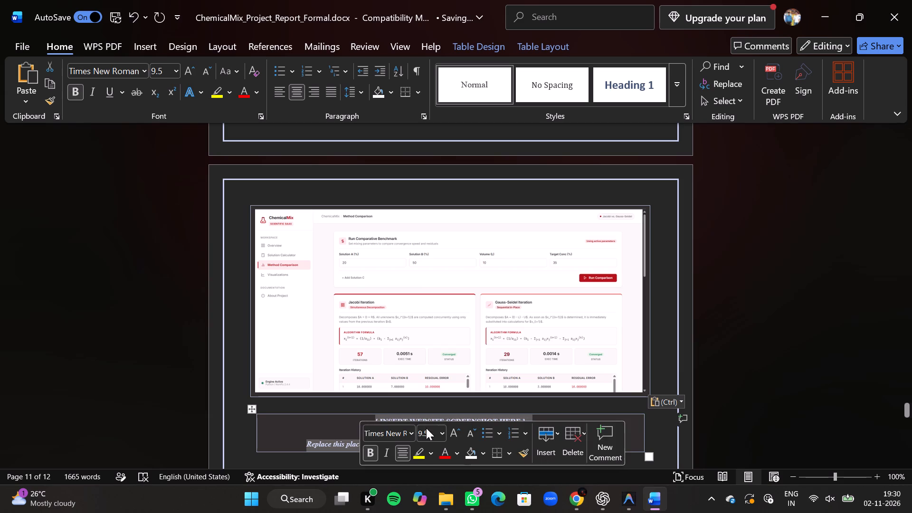
Switch to Chrome and snip the Method Comparison page area showing the iteration history tables and residual convergence decay charts.
{"action": "left_click", "coordinate": [565, 450]}
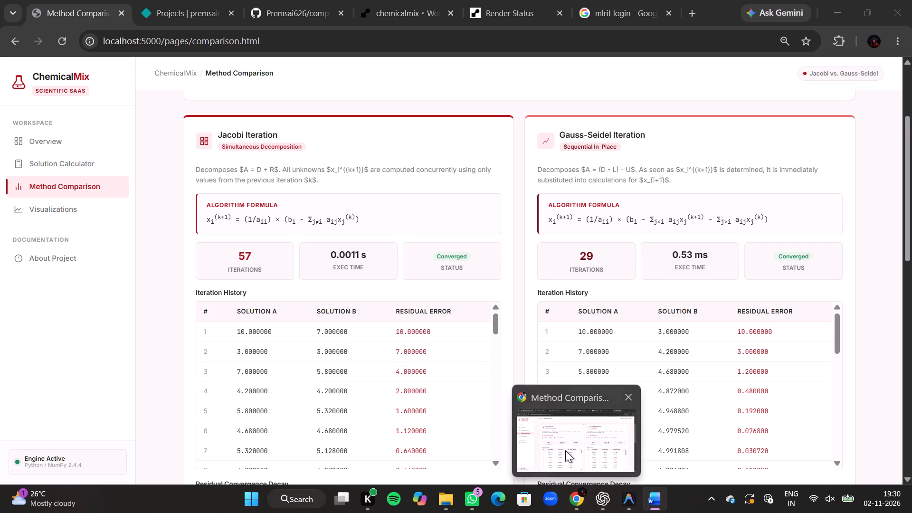
{"action": "scroll", "coordinate": [499, 283], "scroll_direction": "down", "scroll_amount": 2}
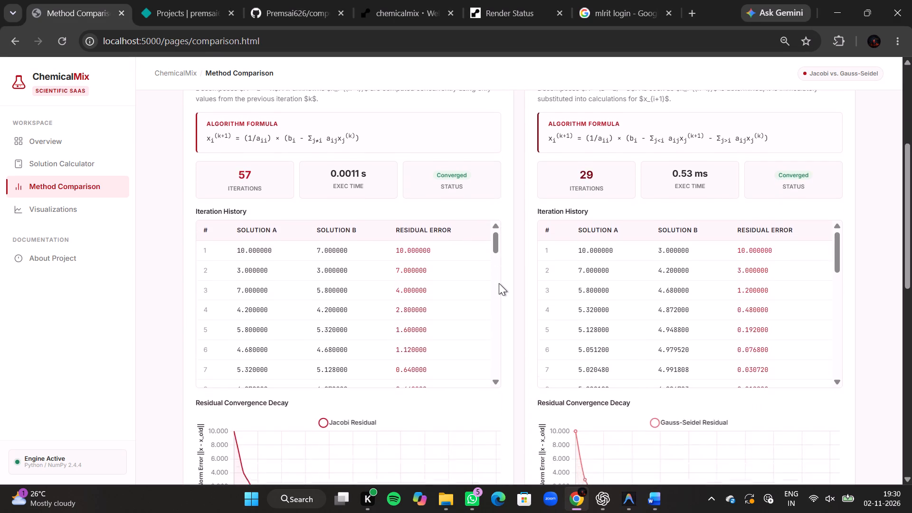
{"action": "scroll", "coordinate": [499, 283], "scroll_direction": "down", "scroll_amount": 10}
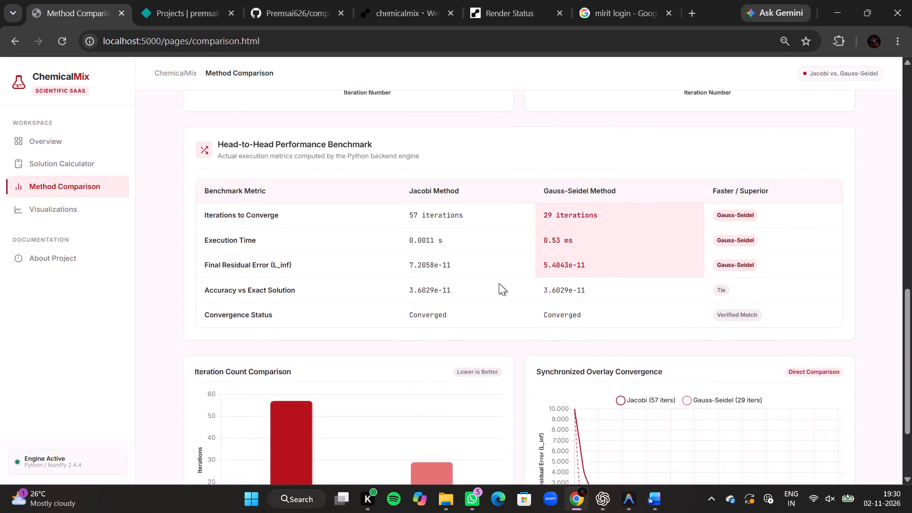
{"action": "scroll", "coordinate": [499, 283], "scroll_direction": "down", "scroll_amount": 5}
{"action": "scroll", "coordinate": [499, 283], "scroll_direction": "up", "scroll_amount": 8}
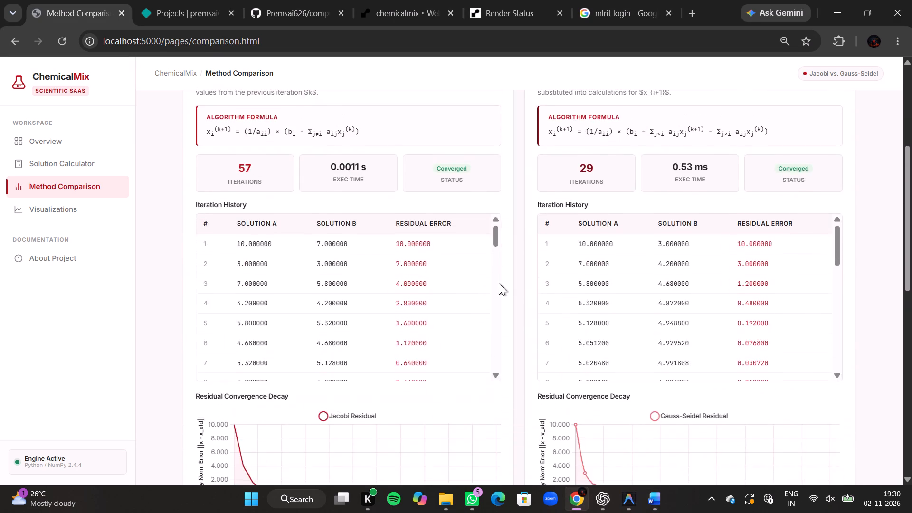
{"action": "scroll", "coordinate": [499, 283], "scroll_direction": "up", "scroll_amount": 2}
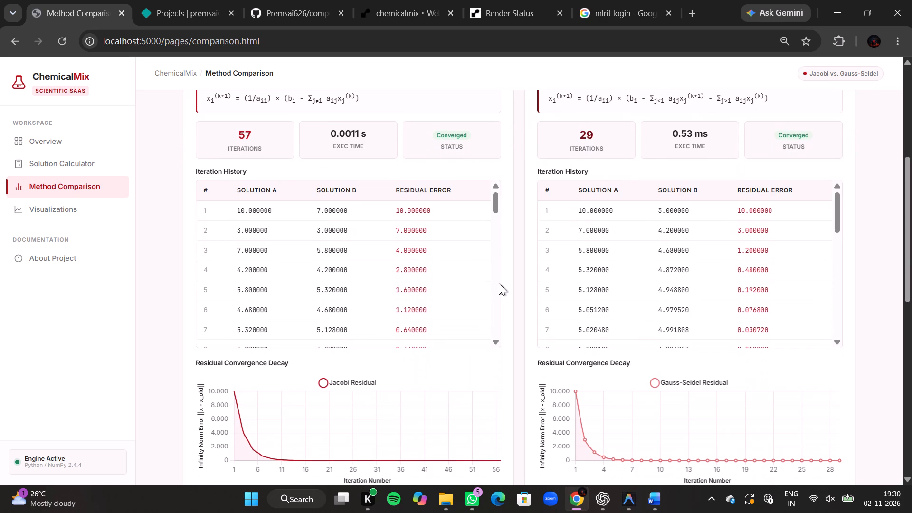
{"action": "key", "text": "shift+super+s"}
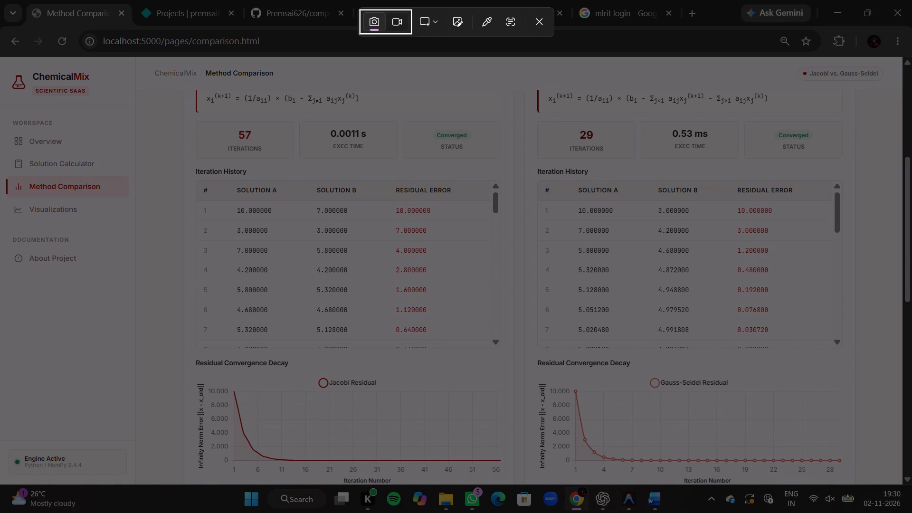
{"action": "left_click_drag", "start_coordinate": [0, 55], "coordinate": [701, 394]}
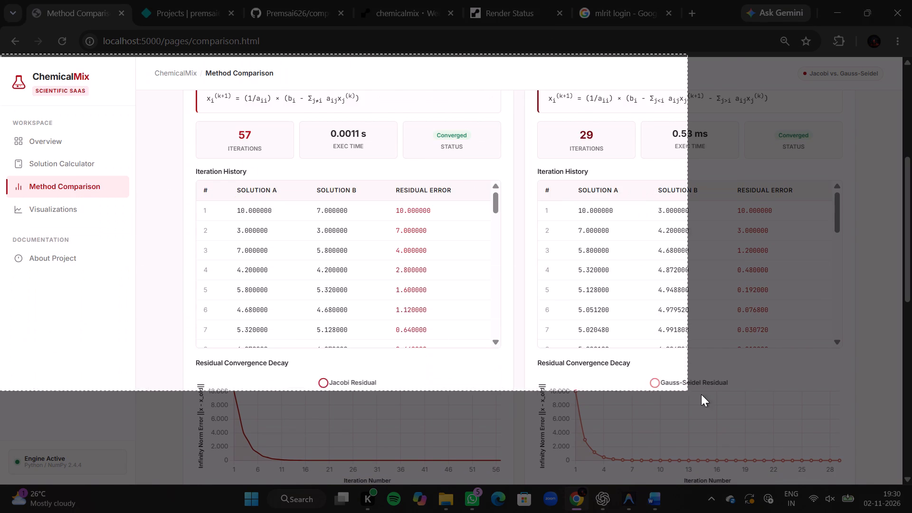
{"action": "left_click_drag", "start_coordinate": [701, 394], "coordinate": [896, 471]}
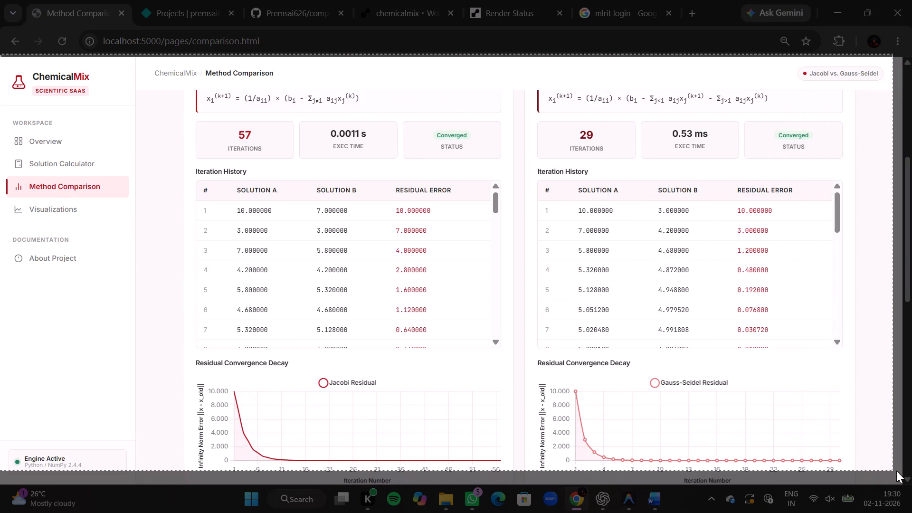
{"action": "left_click_drag", "start_coordinate": [896, 471], "coordinate": [911, 484]}
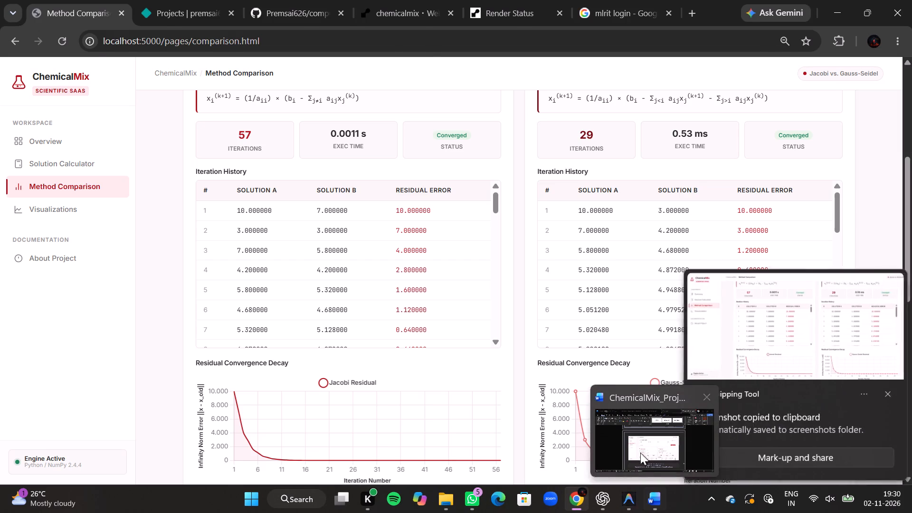
Return to the Word report and replace the selected Figure 11.6 placeholder text with the new screenshot.
{"action": "left_click", "coordinate": [640, 451]}
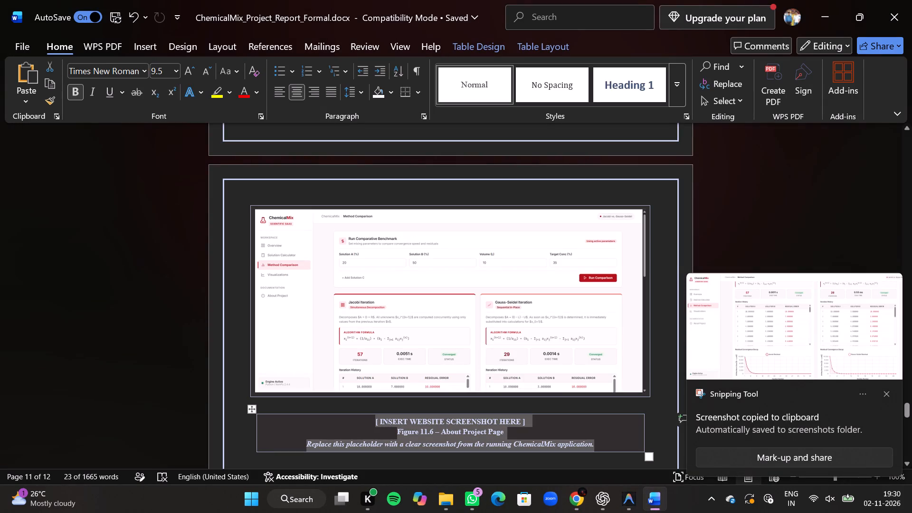
{"action": "key", "text": "ctrl+v"}
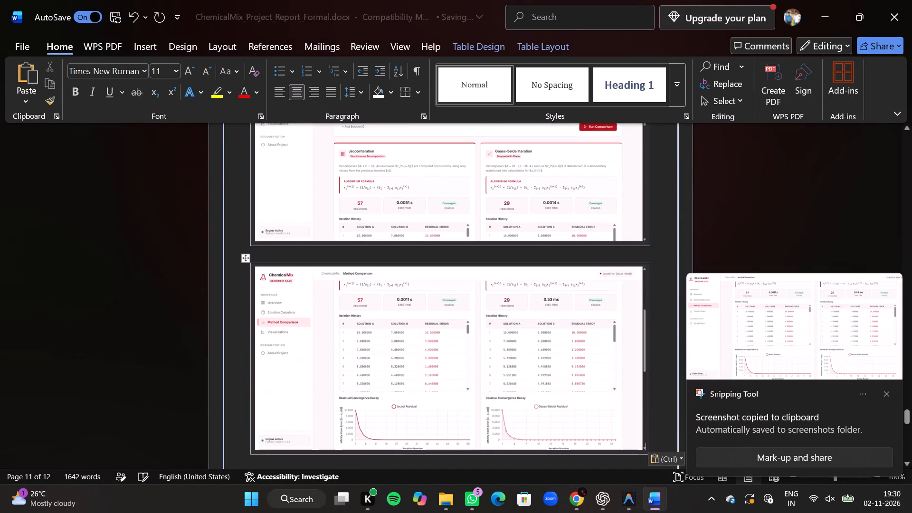
Review the section 5 screenshots and the page flow of the sections that follow them in the report.
{"action": "scroll", "coordinate": [462, 387], "scroll_direction": "down", "scroll_amount": 1}
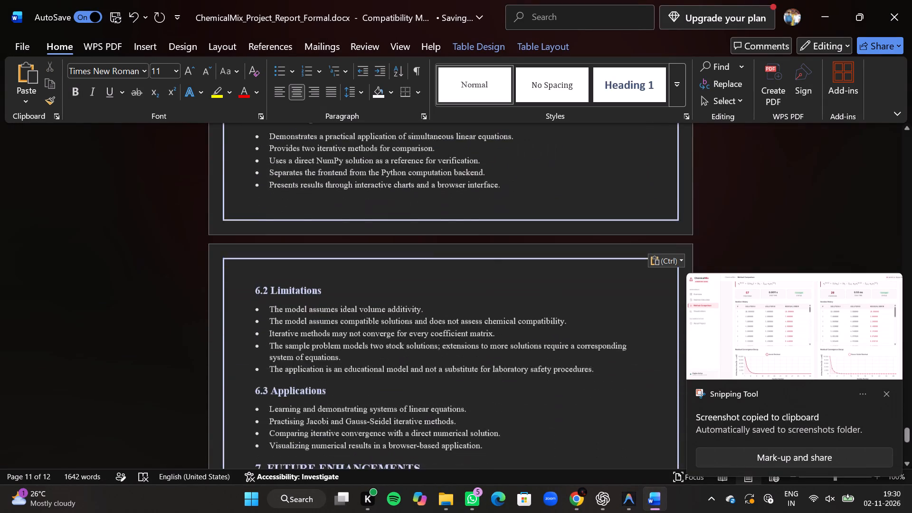
{"action": "scroll", "coordinate": [462, 387], "scroll_direction": "up", "scroll_amount": 1}
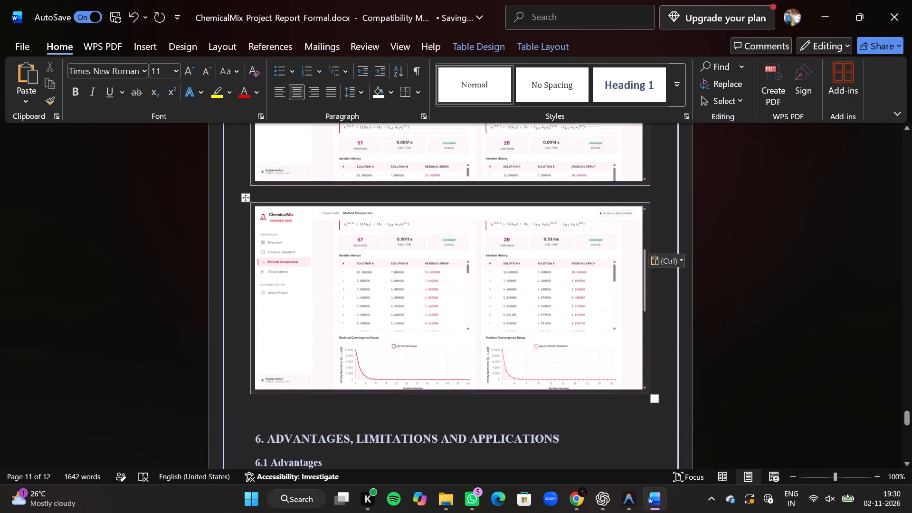
{"action": "scroll", "coordinate": [462, 387], "scroll_direction": "up", "scroll_amount": 4}
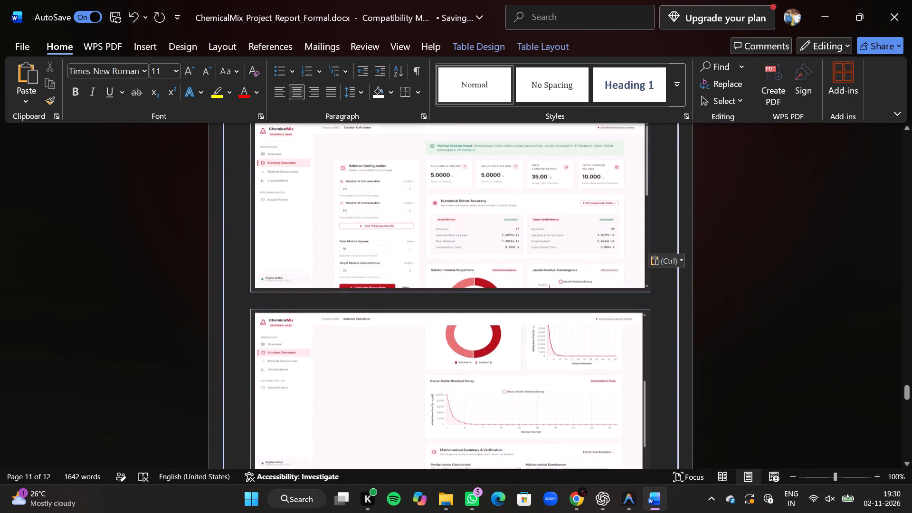
{"action": "scroll", "coordinate": [462, 387], "scroll_direction": "up", "scroll_amount": 4}
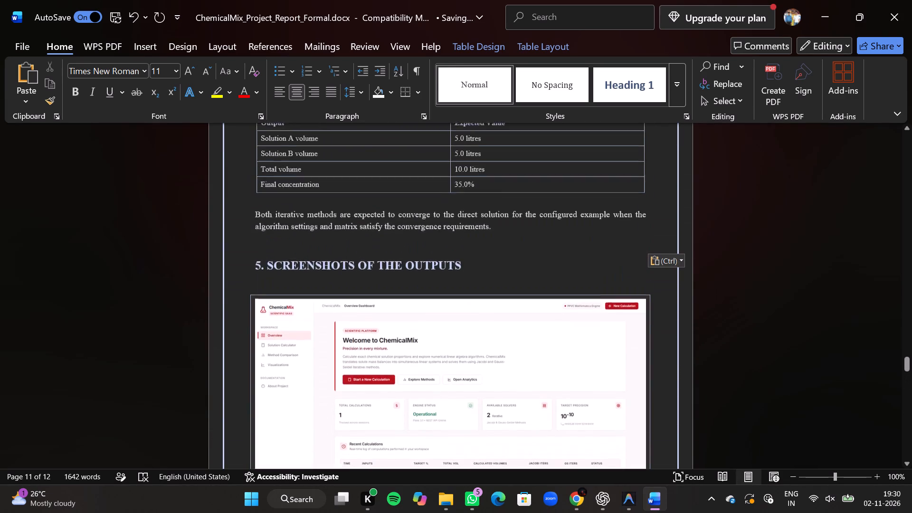
{"action": "scroll", "coordinate": [462, 387], "scroll_direction": "up", "scroll_amount": 1}
{"action": "scroll", "coordinate": [462, 387], "scroll_direction": "down", "scroll_amount": 1}
{"action": "scroll", "coordinate": [462, 387], "scroll_direction": "right", "scroll_amount": 1}
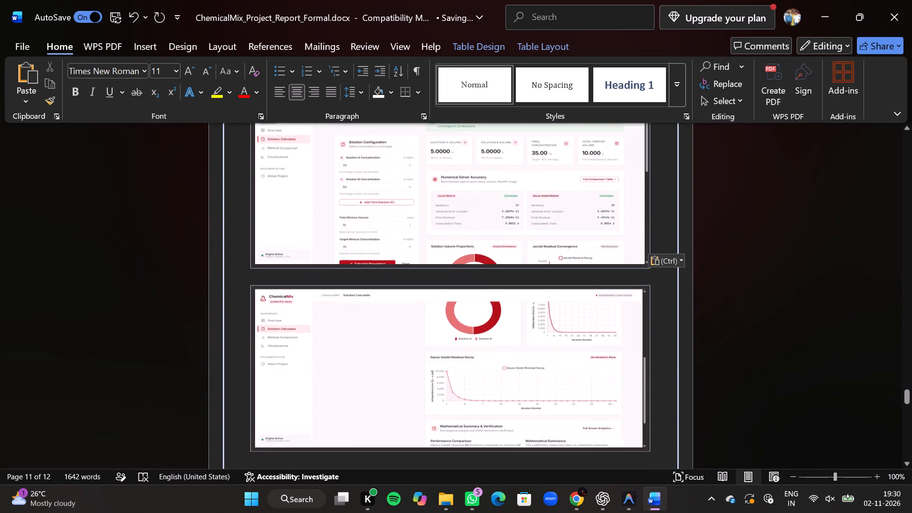
{"action": "scroll", "coordinate": [462, 387], "scroll_direction": "right", "scroll_amount": 3}
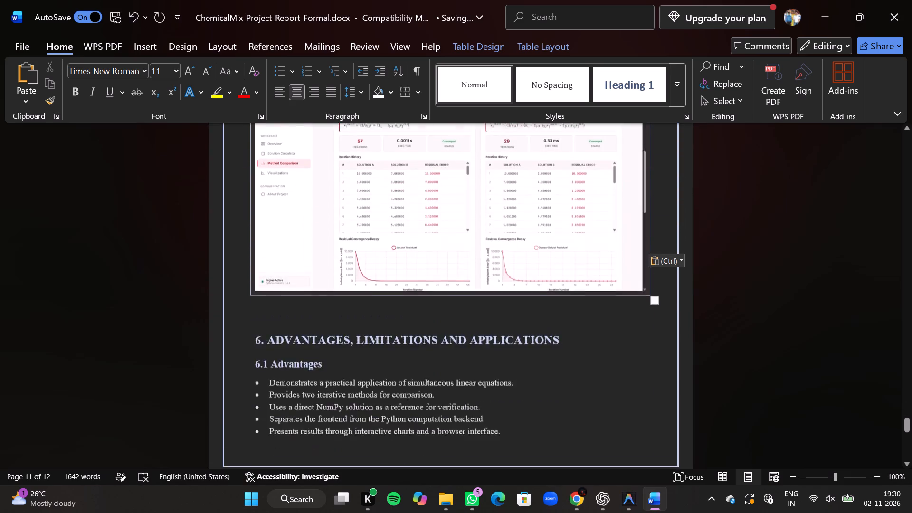
{"action": "scroll", "coordinate": [462, 387], "scroll_direction": "right", "scroll_amount": 4}
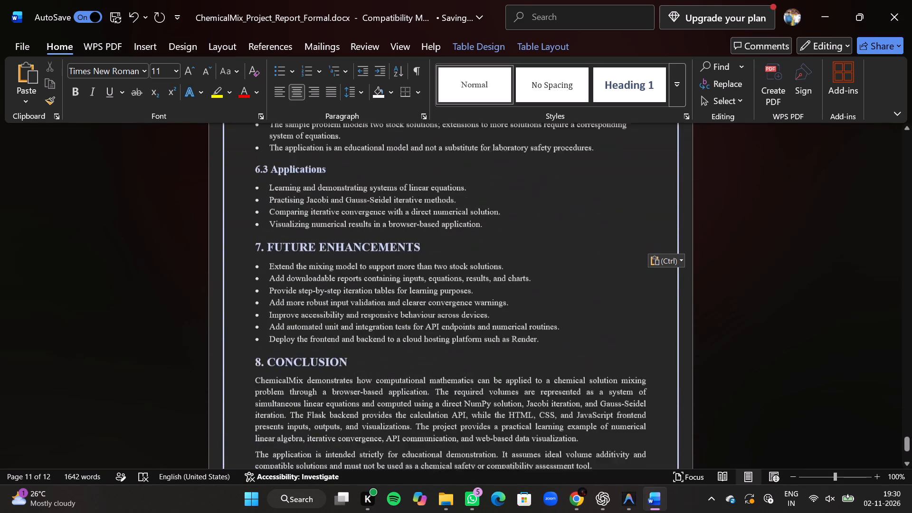
{"action": "scroll", "coordinate": [462, 387], "scroll_direction": "right", "scroll_amount": 2}
{"action": "scroll", "coordinate": [462, 387], "scroll_direction": "up", "scroll_amount": 3}
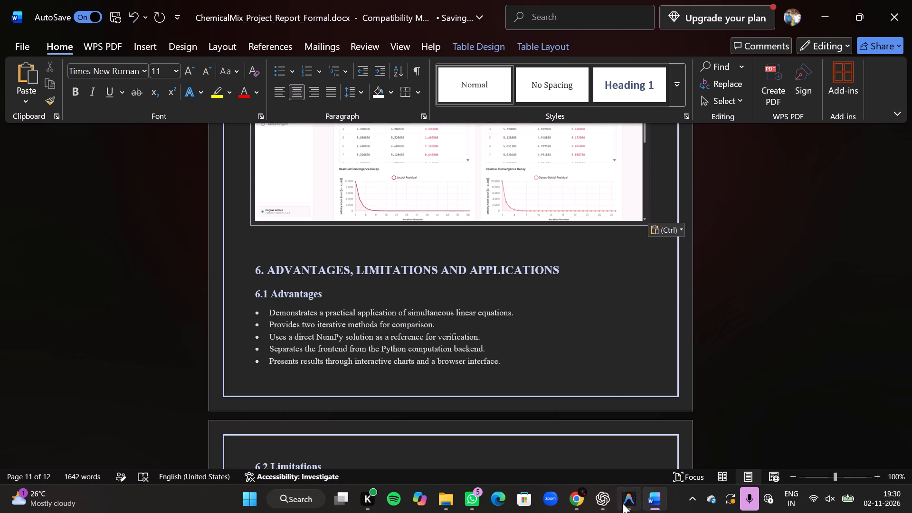
Switch to Chrome and snip the Method Comparison page area showing the benchmark metric table, Iteration Count Comparison and Synchronized Overlay Convergence charts.
{"action": "left_click", "coordinate": [556, 446]}
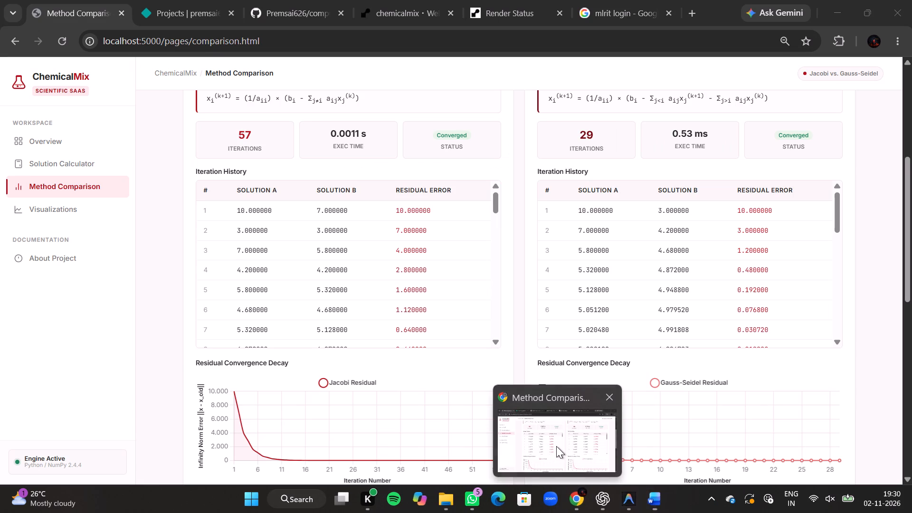
{"action": "scroll", "coordinate": [463, 327], "scroll_direction": "down", "scroll_amount": 7}
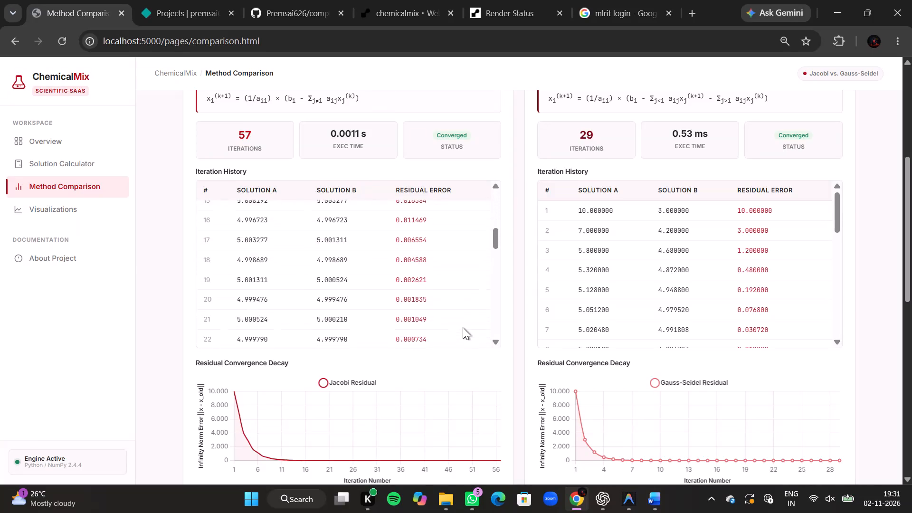
{"action": "scroll", "coordinate": [463, 327], "scroll_direction": "down", "scroll_amount": 2}
{"action": "scroll", "coordinate": [513, 366], "scroll_direction": "down", "scroll_amount": 8}
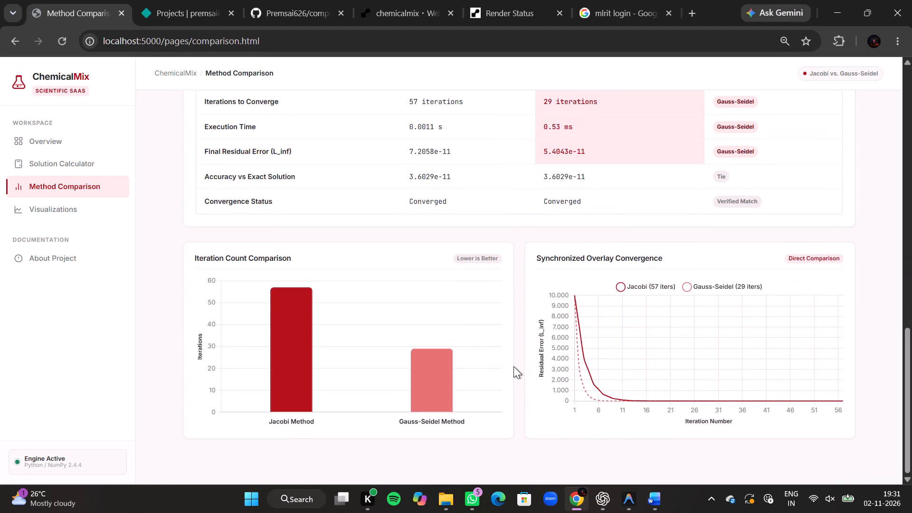
{"action": "scroll", "coordinate": [513, 366], "scroll_direction": "down", "scroll_amount": 1}
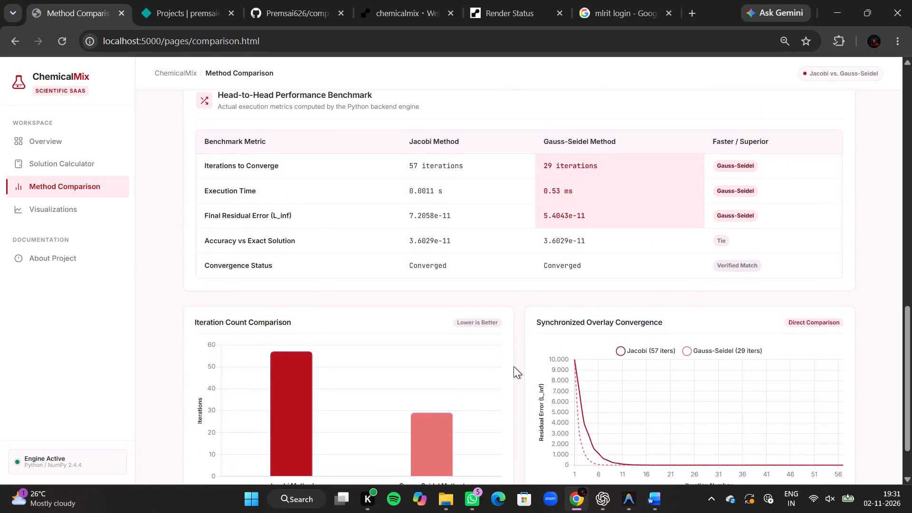
{"action": "scroll", "coordinate": [513, 366], "scroll_direction": "down", "scroll_amount": 2}
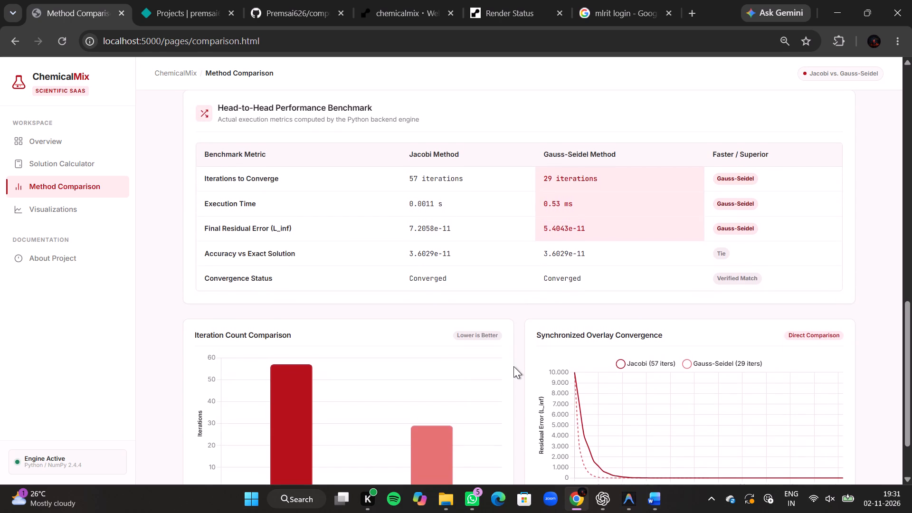
{"action": "scroll", "coordinate": [513, 366], "scroll_direction": "down", "scroll_amount": 2}
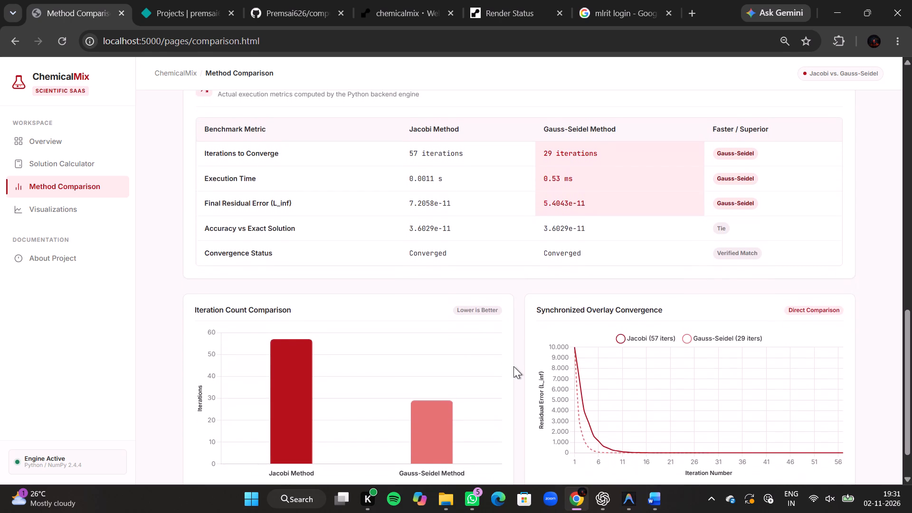
{"action": "scroll", "coordinate": [513, 366], "scroll_direction": "down", "scroll_amount": 2}
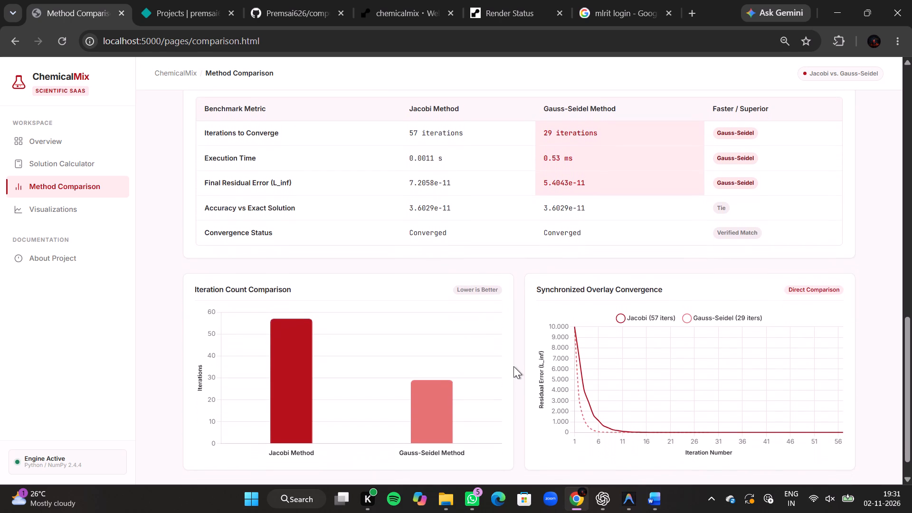
{"action": "key", "text": "shift+super+s"}
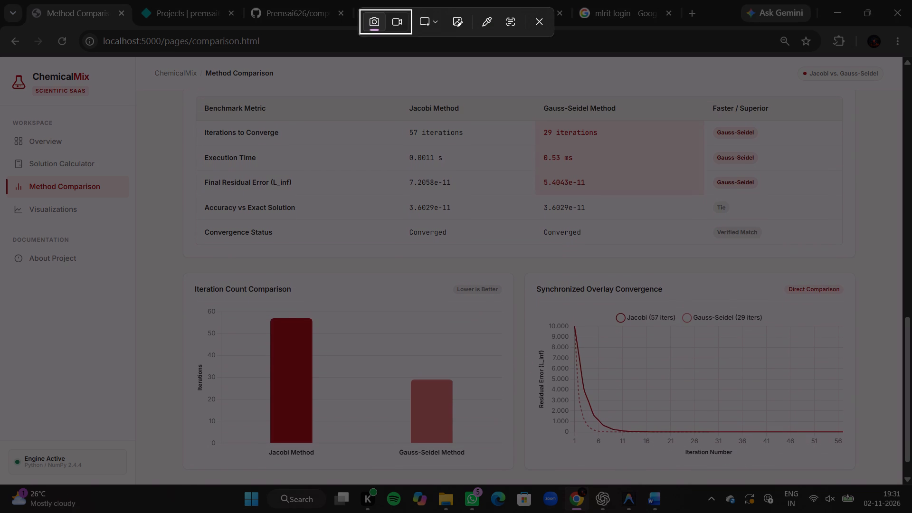
{"action": "left_click_drag", "start_coordinate": [0, 56], "coordinate": [837, 478]}
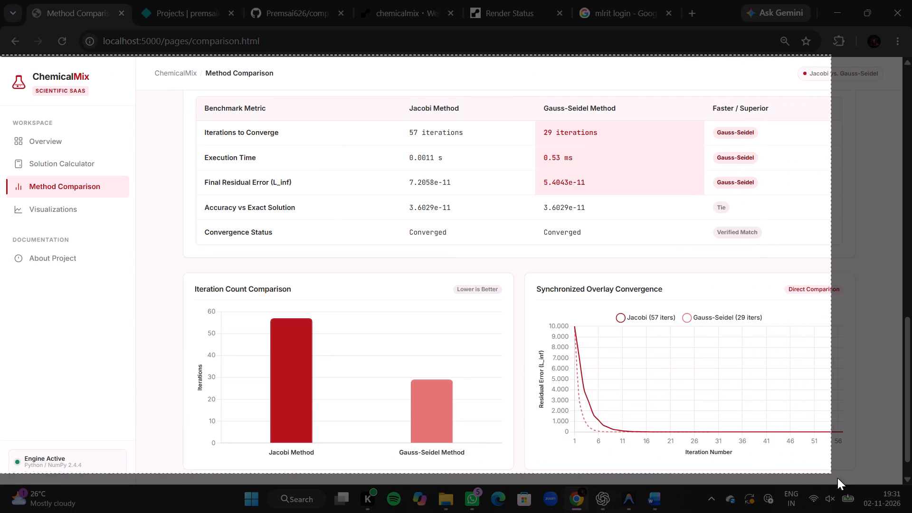
{"action": "left_click_drag", "start_coordinate": [837, 478], "coordinate": [911, 485]}
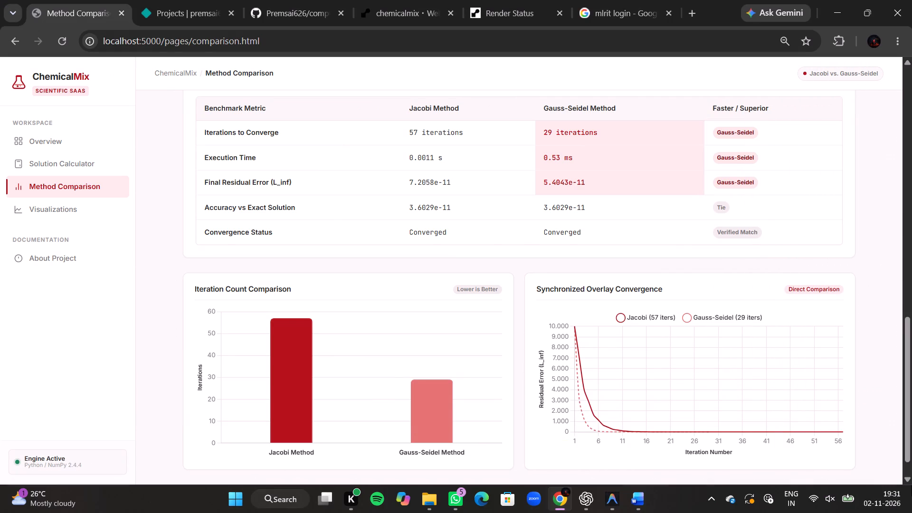
Return to the Word report and paste the new screenshot directly after the iteration history screenshot in section 5.
{"action": "left_click", "coordinate": [648, 434]}
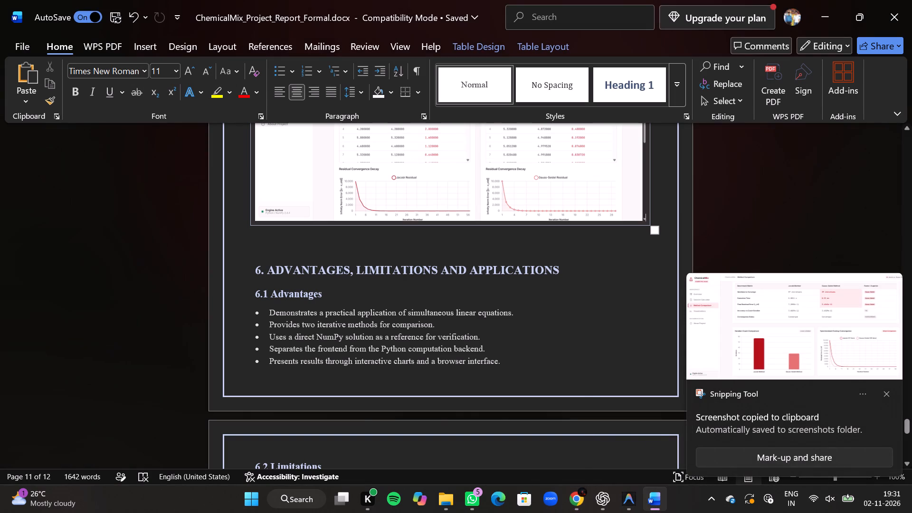
{"action": "left_click", "coordinate": [658, 215], "text": "ctrl"}
{"action": "key", "text": "ctrl+v"}
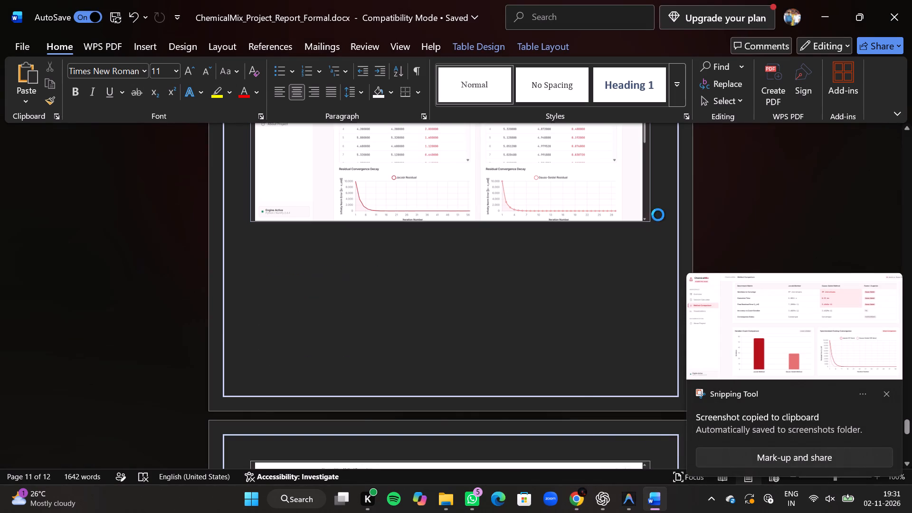
Reduce the heights of the benchmark screenshot and the iteration history screenshot above it so both fit on the same page.
{"action": "left_click", "coordinate": [540, 342]}
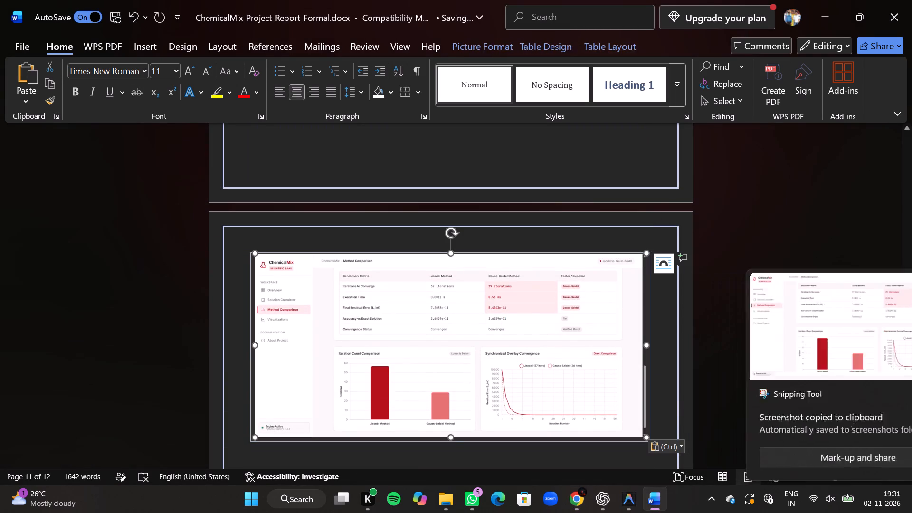
{"action": "left_click_drag", "start_coordinate": [450, 439], "coordinate": [451, 411]}
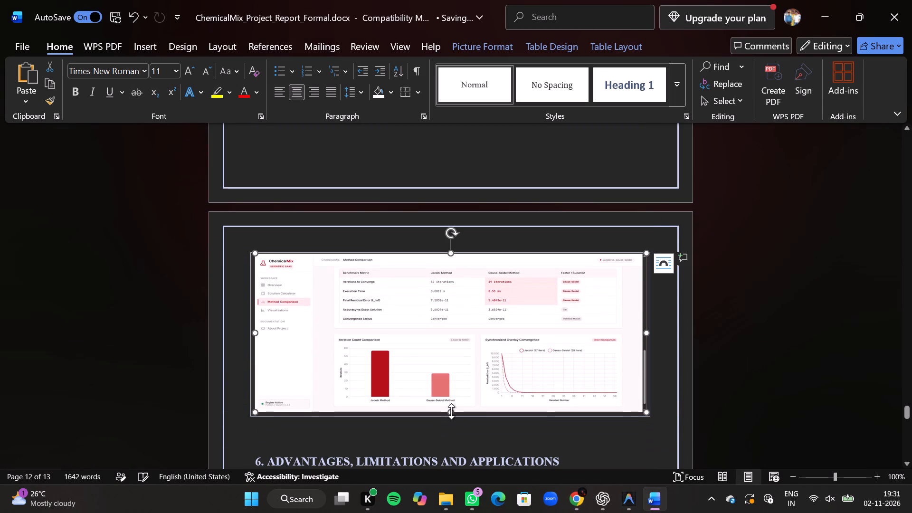
{"action": "scroll", "coordinate": [464, 332], "scroll_direction": "up", "scroll_amount": 2}
{"action": "left_click", "coordinate": [464, 332]}
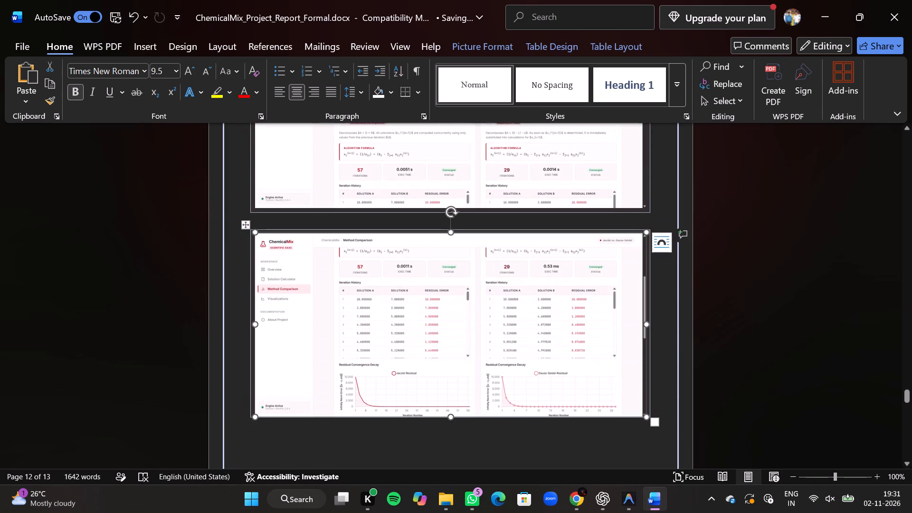
{"action": "left_click_drag", "start_coordinate": [449, 415], "coordinate": [448, 391]}
Remove the blank page that follows the Conclusion at the end of the report.
{"action": "scroll", "coordinate": [467, 340], "scroll_direction": "down", "scroll_amount": 1}
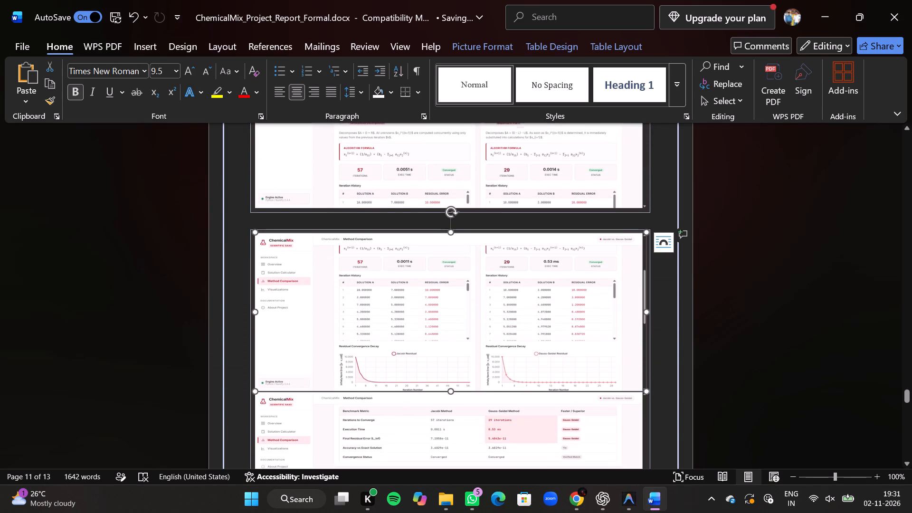
{"action": "scroll", "coordinate": [467, 340], "scroll_direction": "down", "scroll_amount": 3}
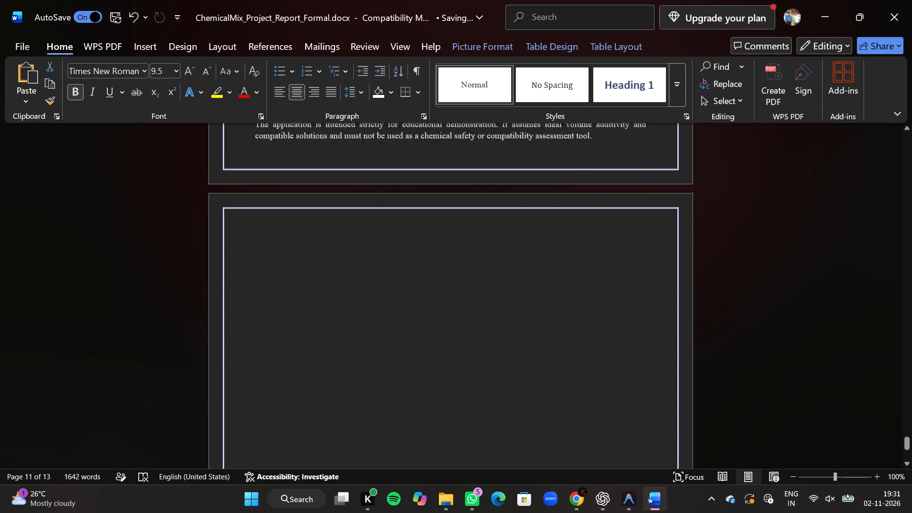
{"action": "left_click", "coordinate": [378, 403]}
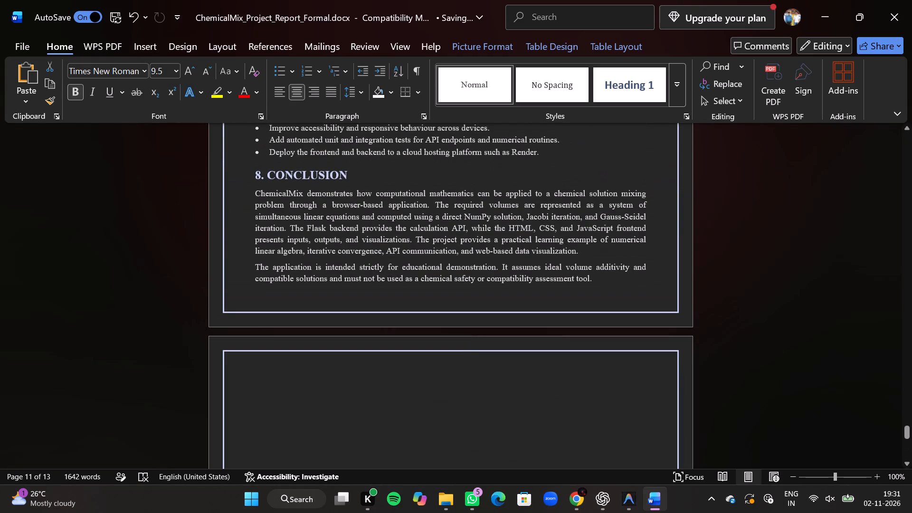
{"action": "key", "text": "BackSpace"}
{"action": "key", "text": "BackSpace"}
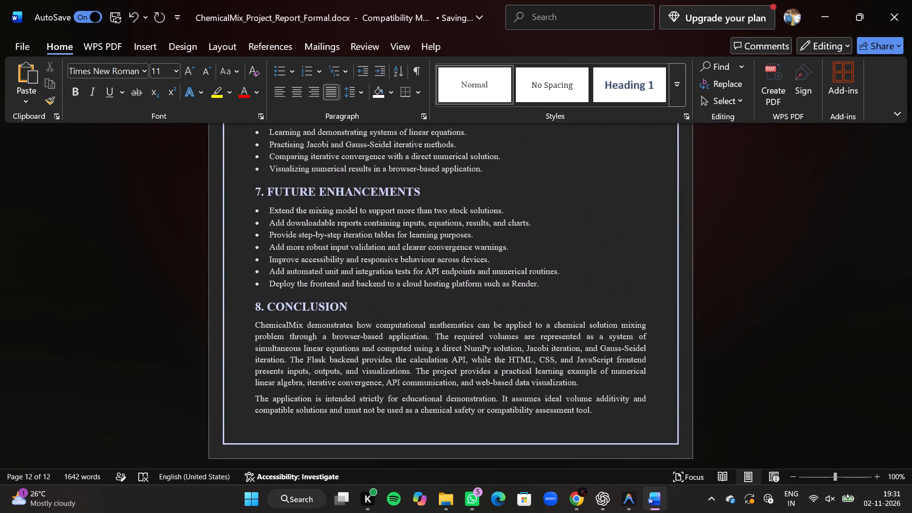
Delete the final Conclusion paragraph about the application being intended strictly for educational demonstration.
{"action": "left_click_drag", "start_coordinate": [605, 419], "coordinate": [550, 415]}
{"action": "left_click_drag", "start_coordinate": [550, 415], "coordinate": [251, 400]}
{"action": "key", "text": "BackSpace"}
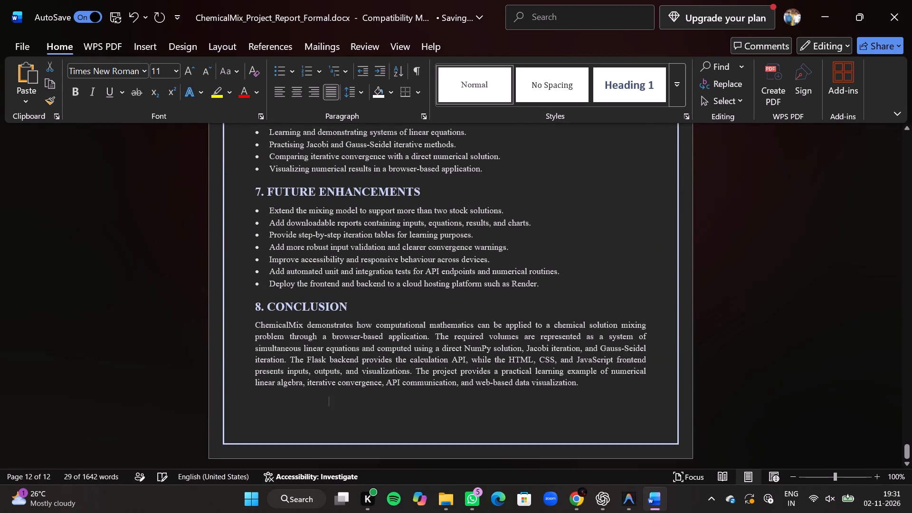
Review the report from the Conclusion back to the cover page, checking the page flow, cover details and Abstract.
{"action": "scroll", "coordinate": [293, 385], "scroll_direction": "up", "scroll_amount": 1}
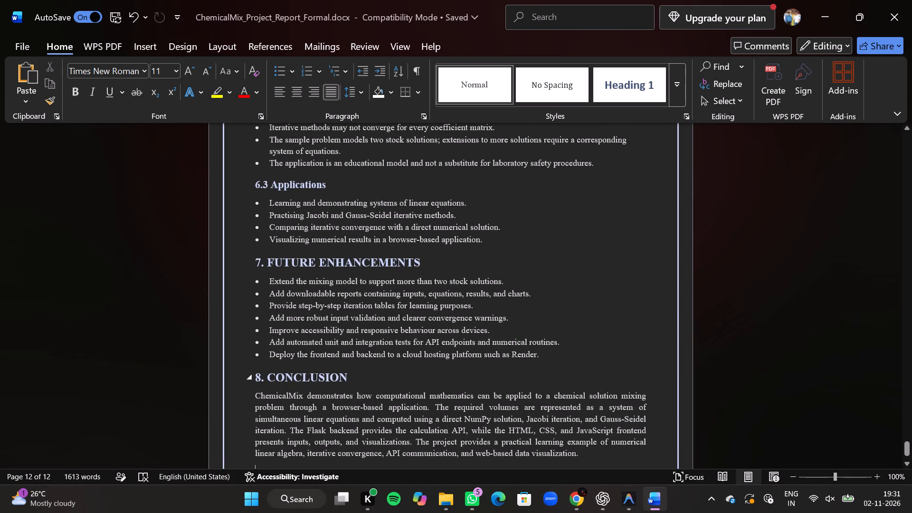
{"action": "scroll", "coordinate": [453, 254], "scroll_direction": "up", "scroll_amount": 2}
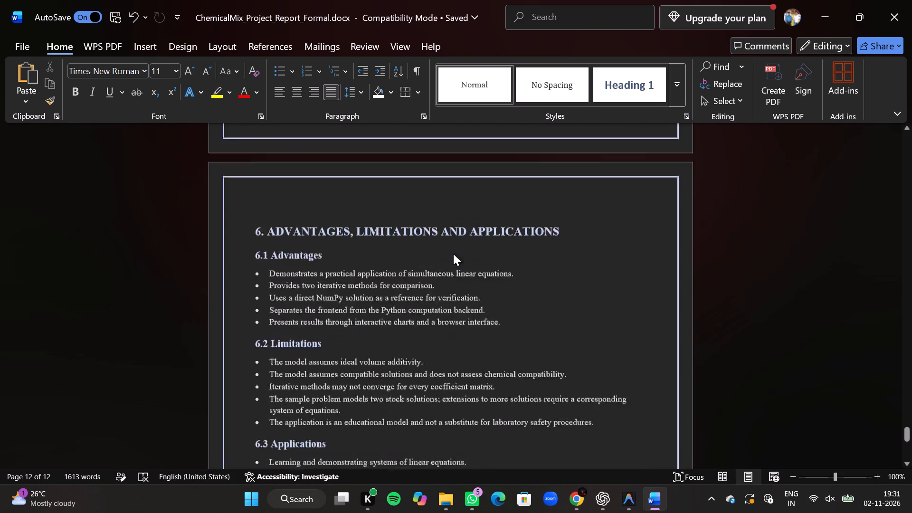
{"action": "scroll", "coordinate": [453, 254], "scroll_direction": "up", "scroll_amount": 5}
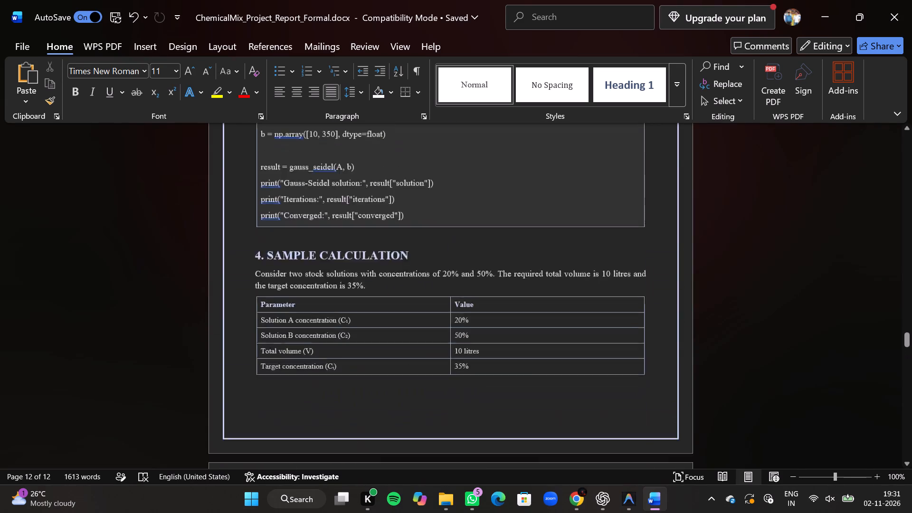
{"action": "scroll", "coordinate": [453, 254], "scroll_direction": "up", "scroll_amount": 10}
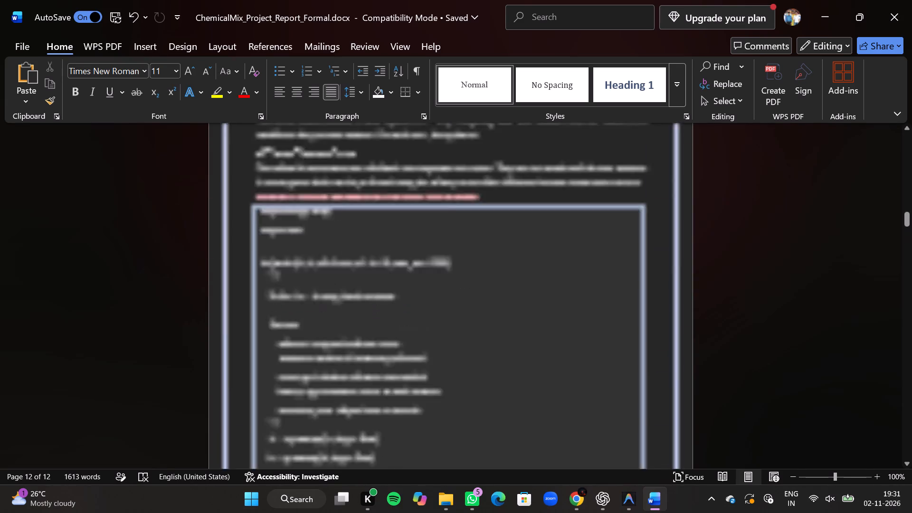
{"action": "scroll", "coordinate": [447, 261], "scroll_direction": "up", "scroll_amount": 5}
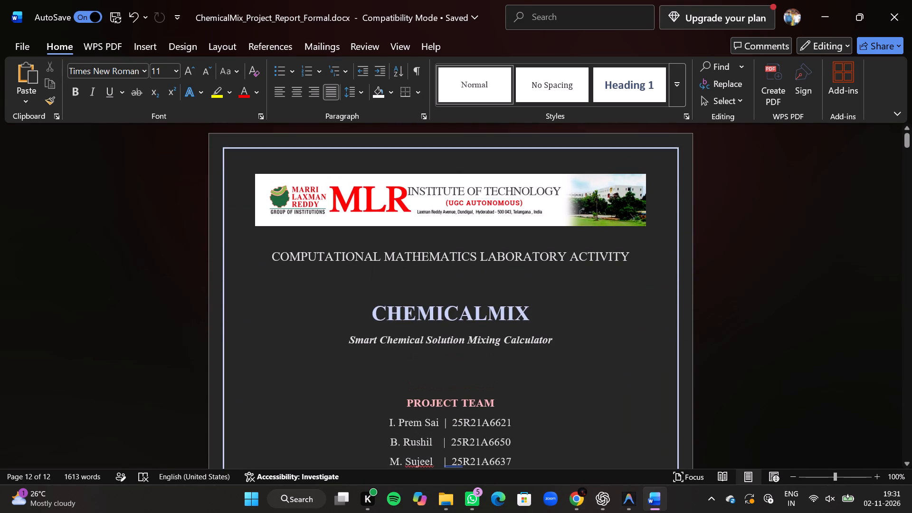
{"action": "scroll", "coordinate": [407, 368], "scroll_direction": "right", "scroll_amount": 1}
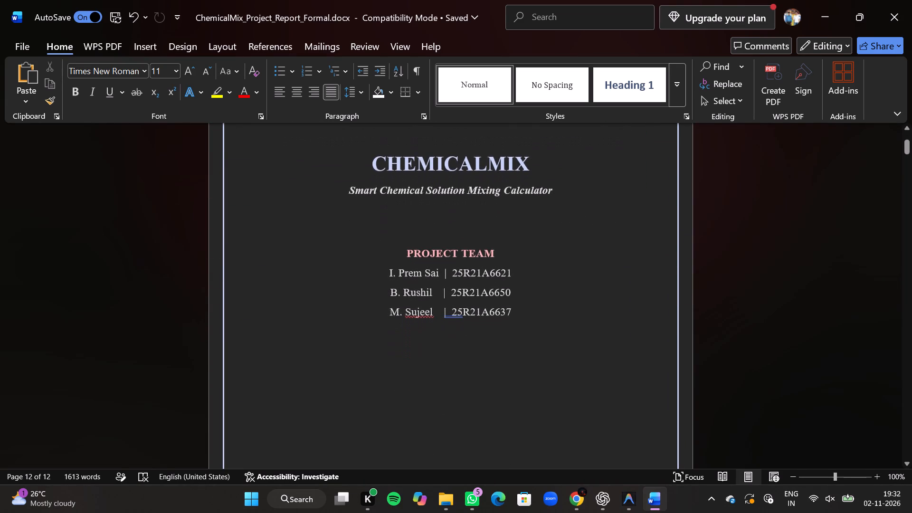
{"action": "scroll", "coordinate": [407, 368], "scroll_direction": "right", "scroll_amount": 1}
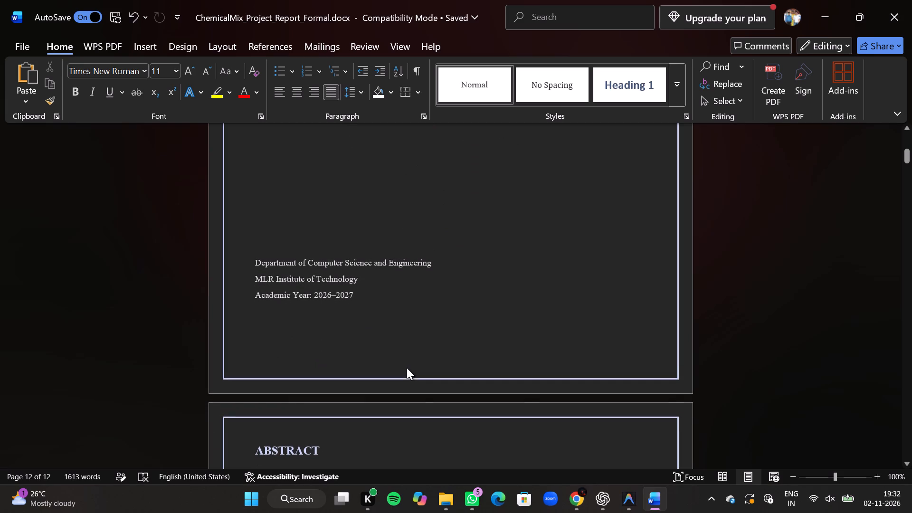
{"action": "scroll", "coordinate": [407, 368], "scroll_direction": "right", "scroll_amount": 1}
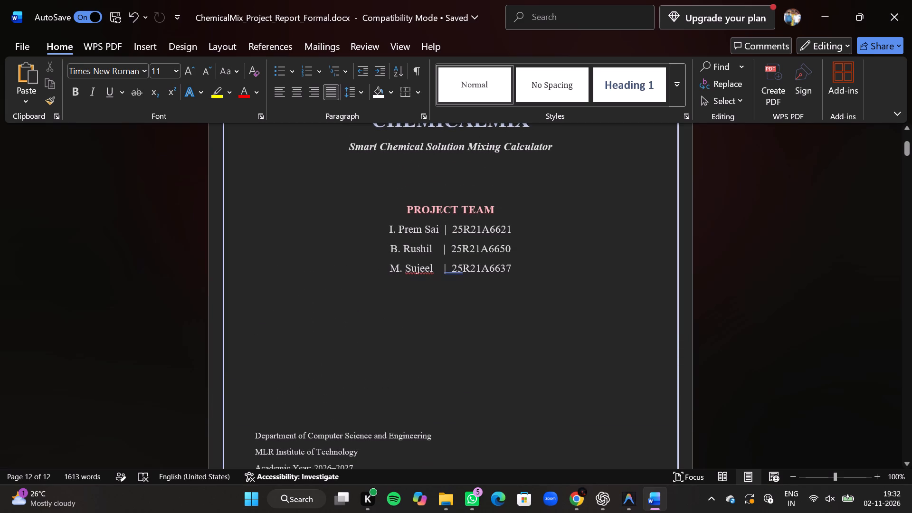
{"action": "scroll", "coordinate": [407, 368], "scroll_direction": "right", "scroll_amount": 2}
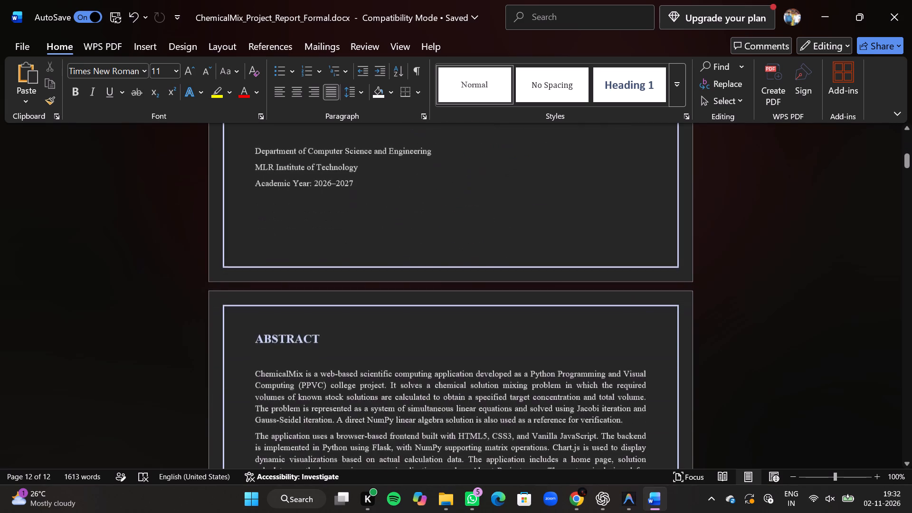
Delete the whole table of contents, including its heading and all entries from Introduction to References.
{"action": "scroll", "coordinate": [407, 368], "scroll_direction": "down", "scroll_amount": 2}
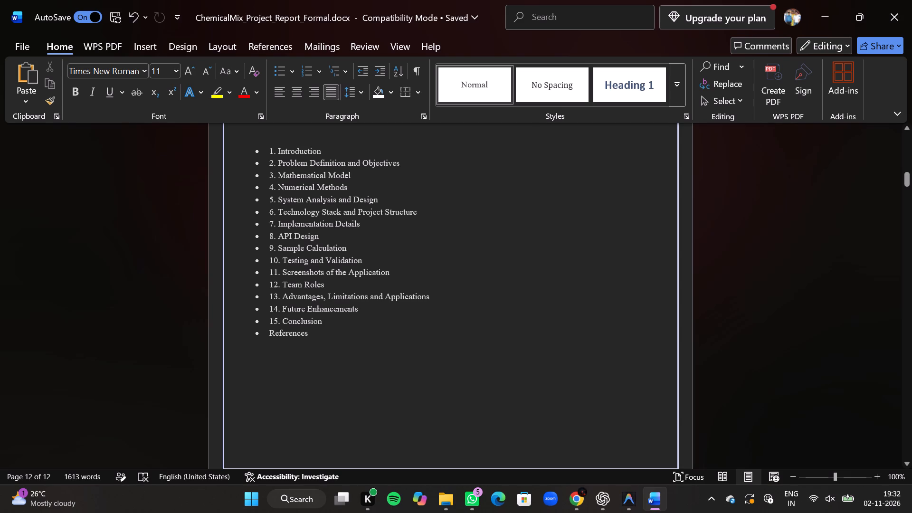
{"action": "left_click_drag", "start_coordinate": [332, 286], "coordinate": [327, 285]}
{"action": "left_click_drag", "start_coordinate": [327, 285], "coordinate": [277, 251]}
{"action": "left_click_drag", "start_coordinate": [468, 324], "coordinate": [378, 317]}
{"action": "scroll", "coordinate": [378, 317], "scroll_direction": "up", "scroll_amount": 1}
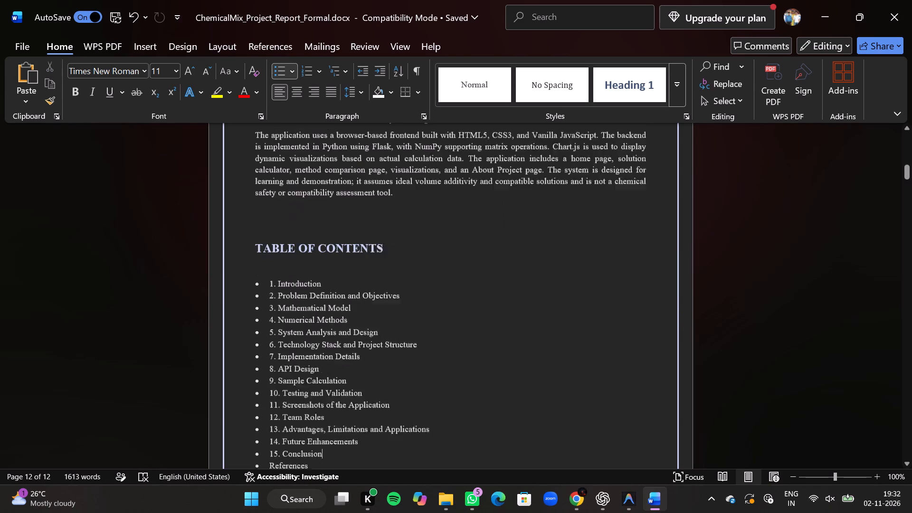
{"action": "scroll", "coordinate": [378, 317], "scroll_direction": "up", "scroll_amount": 1}
{"action": "left_click_drag", "start_coordinate": [255, 308], "coordinate": [284, 378]}
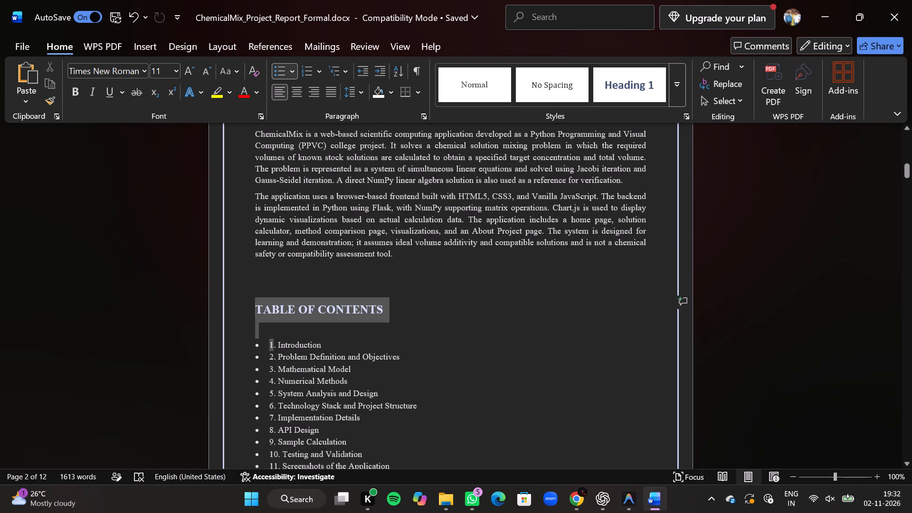
{"action": "left_click_drag", "start_coordinate": [284, 378], "coordinate": [302, 478]}
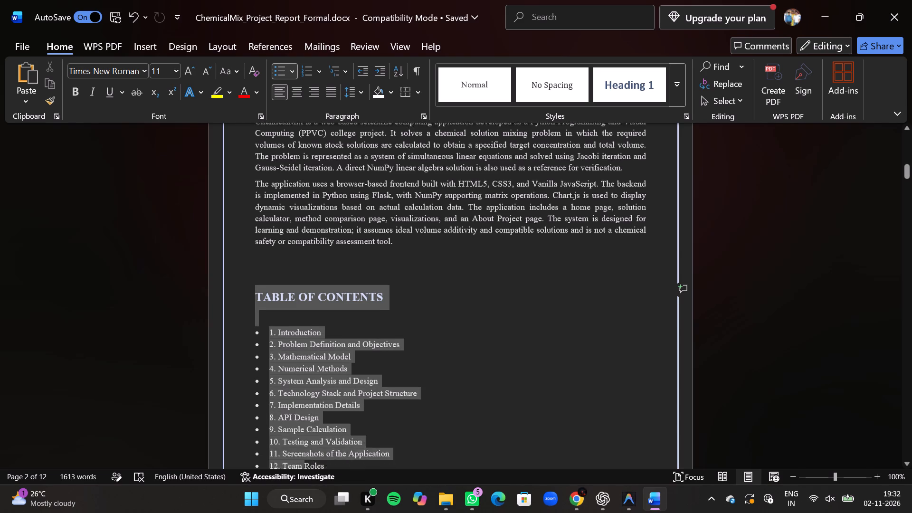
{"action": "left_click_drag", "start_coordinate": [302, 478], "coordinate": [365, 347]}
{"action": "key", "text": "BackSpace"}
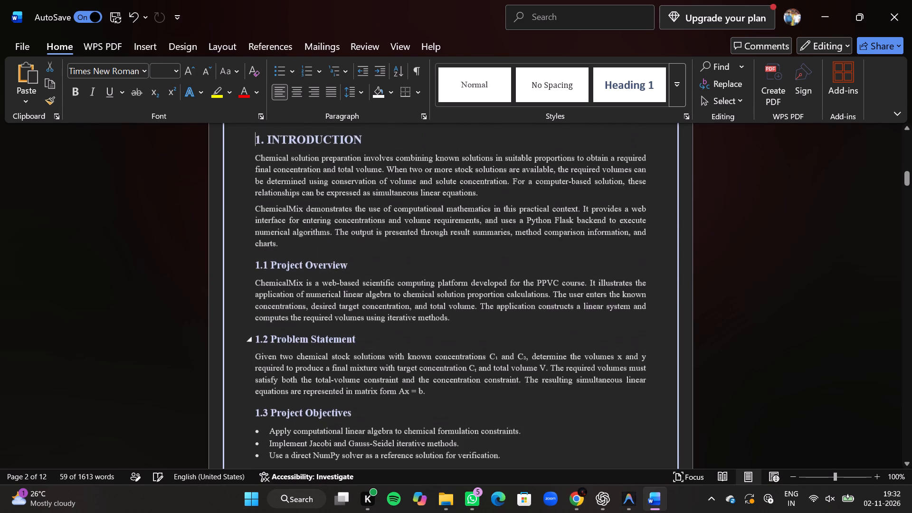
Review the report from the Introduction to the Conclusion and back to section 3.2, checking page flow, screenshots and code listings.
{"action": "scroll", "coordinate": [365, 347], "scroll_direction": "down", "scroll_amount": 3}
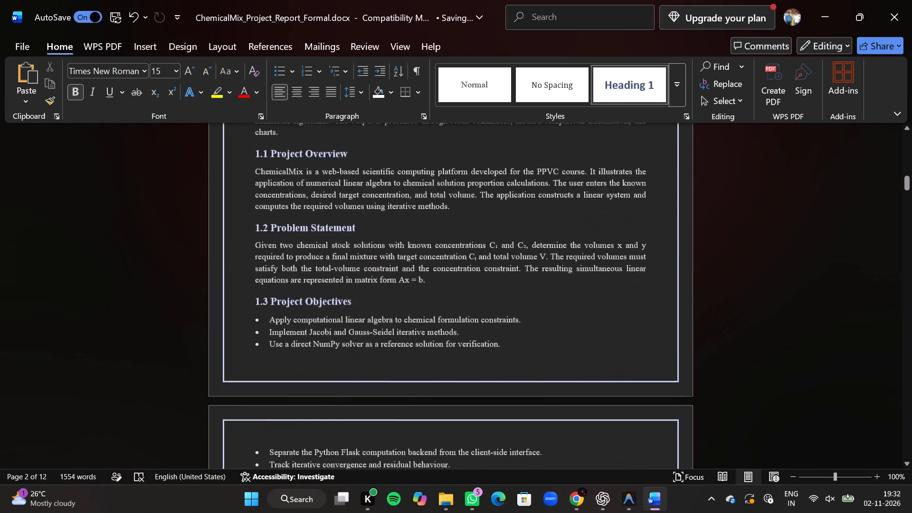
{"action": "scroll", "coordinate": [365, 347], "scroll_direction": "down", "scroll_amount": 4}
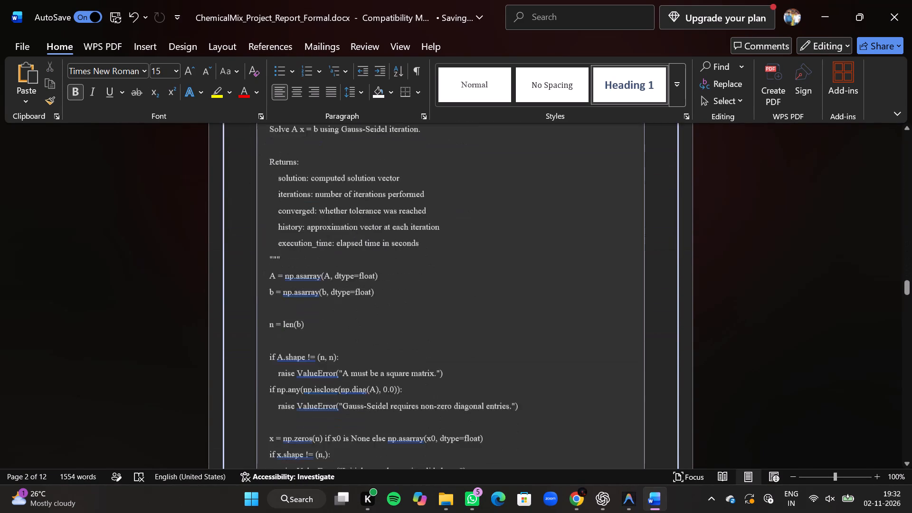
{"action": "scroll", "coordinate": [365, 347], "scroll_direction": "down", "scroll_amount": 4}
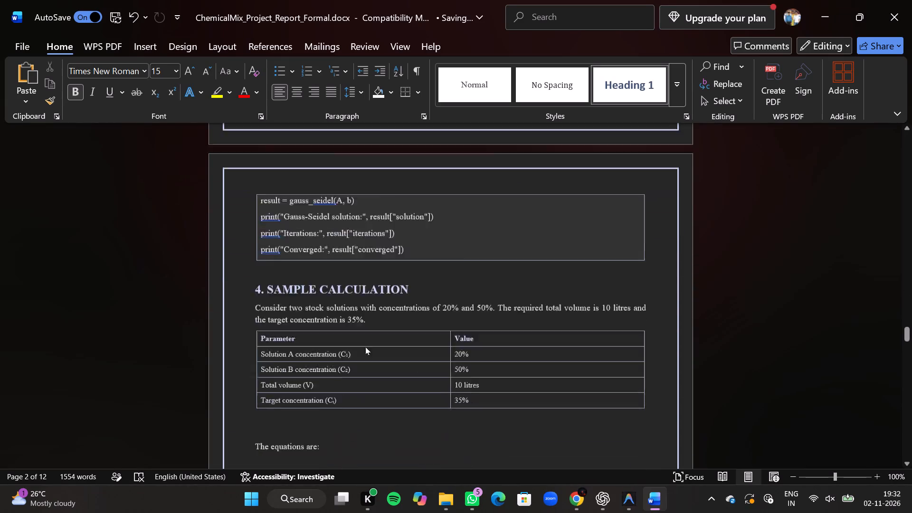
{"action": "scroll", "coordinate": [365, 347], "scroll_direction": "down", "scroll_amount": 7}
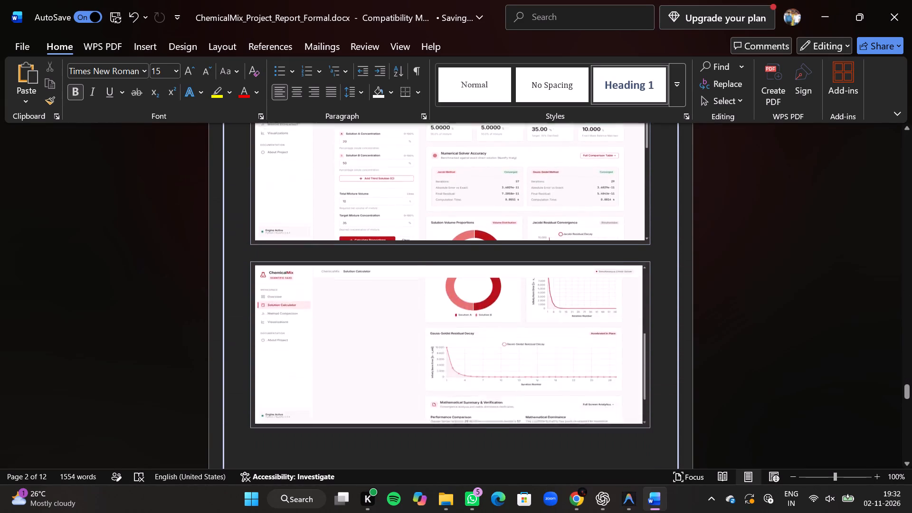
{"action": "scroll", "coordinate": [365, 347], "scroll_direction": "down", "scroll_amount": 5}
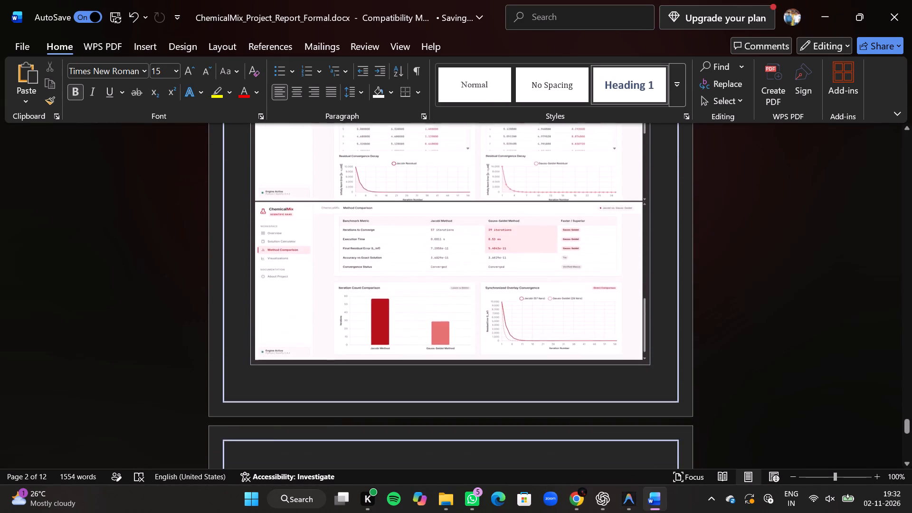
{"action": "scroll", "coordinate": [365, 347], "scroll_direction": "down", "scroll_amount": 3}
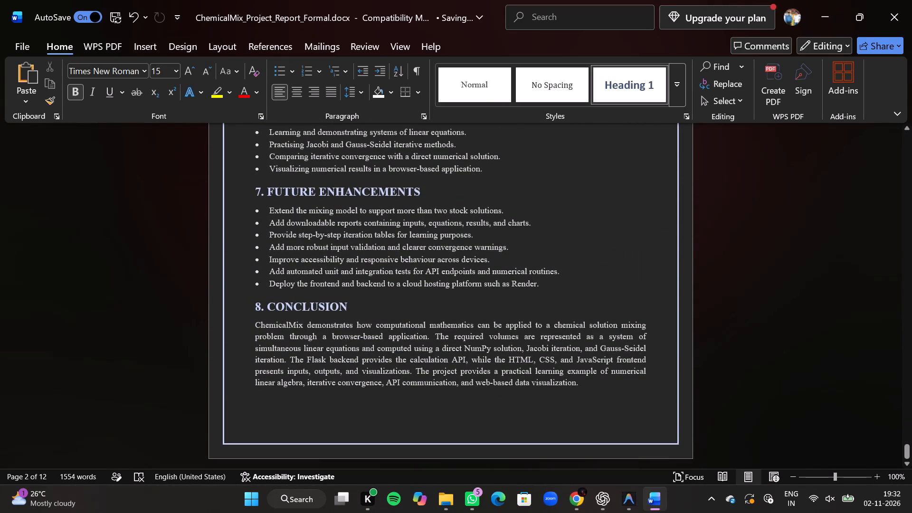
{"action": "scroll", "coordinate": [365, 347], "scroll_direction": "up", "scroll_amount": 6}
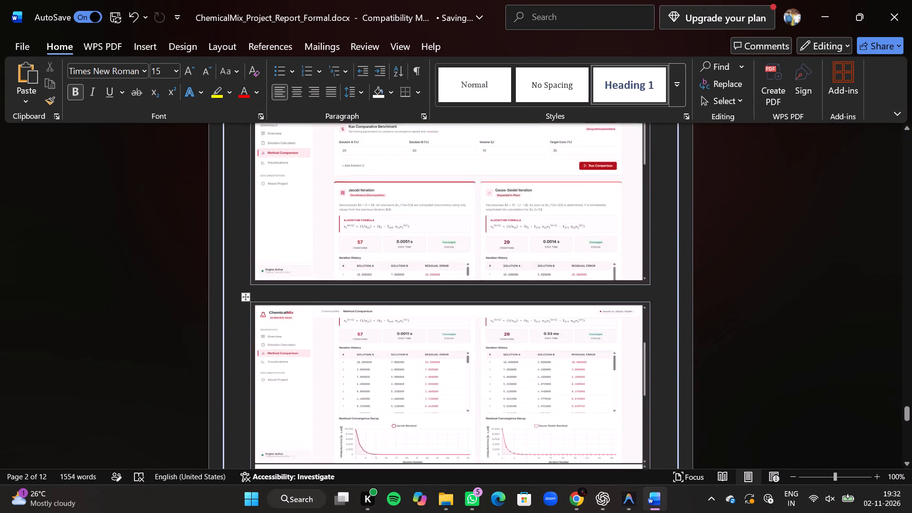
{"action": "scroll", "coordinate": [365, 347], "scroll_direction": "up", "scroll_amount": 5}
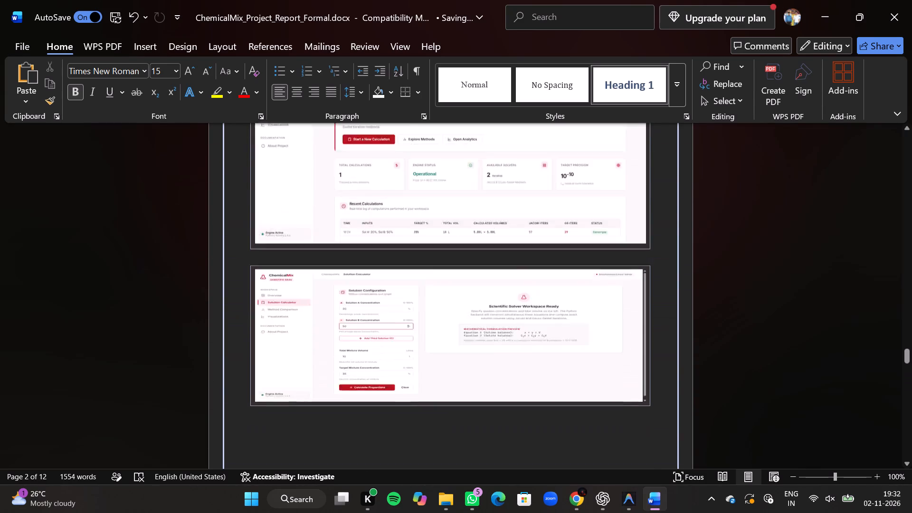
{"action": "scroll", "coordinate": [365, 347], "scroll_direction": "up", "scroll_amount": 3}
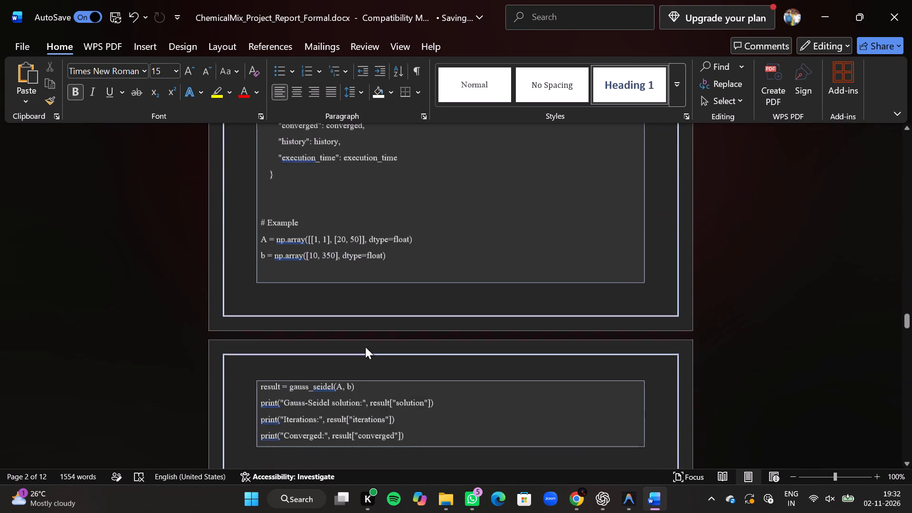
{"action": "scroll", "coordinate": [365, 347], "scroll_direction": "up", "scroll_amount": 3}
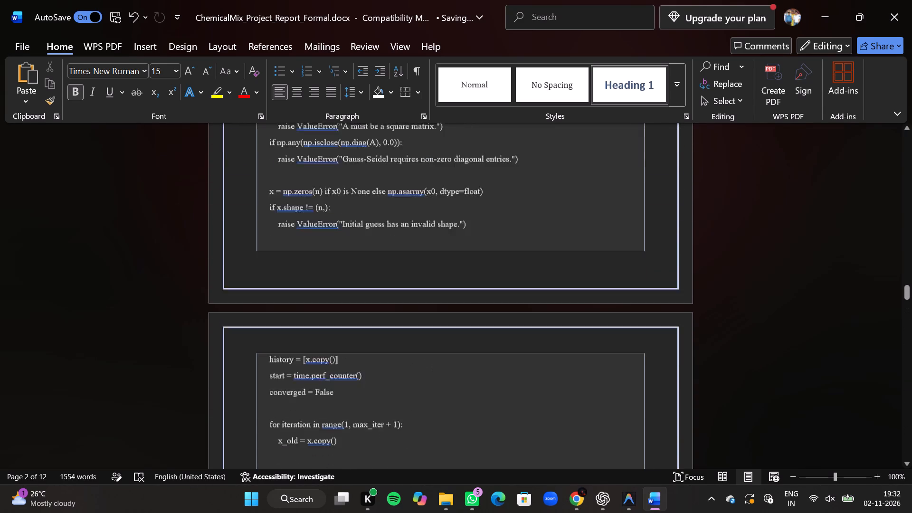
{"action": "scroll", "coordinate": [365, 347], "scroll_direction": "up", "scroll_amount": 3}
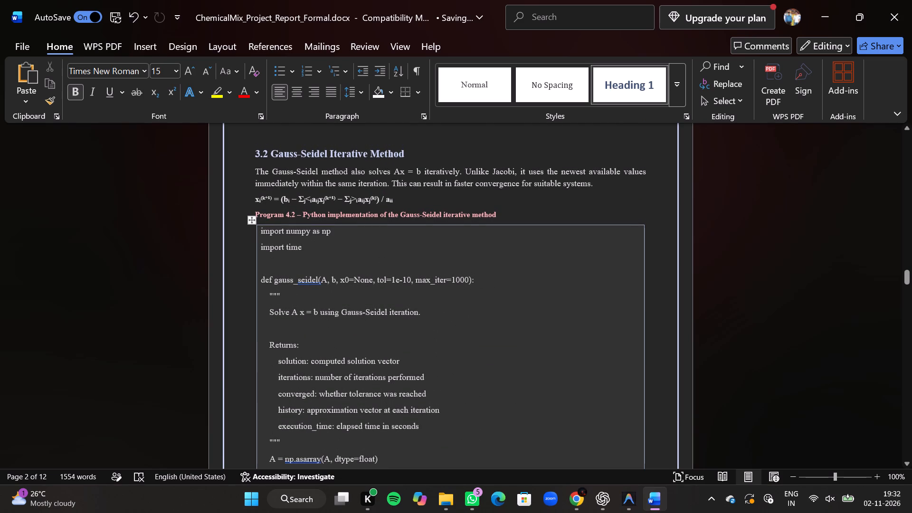
Remove the blank line below "import time" in the Gauss-Seidel program listing, keeping the import text intact.
{"action": "left_click", "coordinate": [285, 272]}
{"action": "key", "text": "BackSpace"}
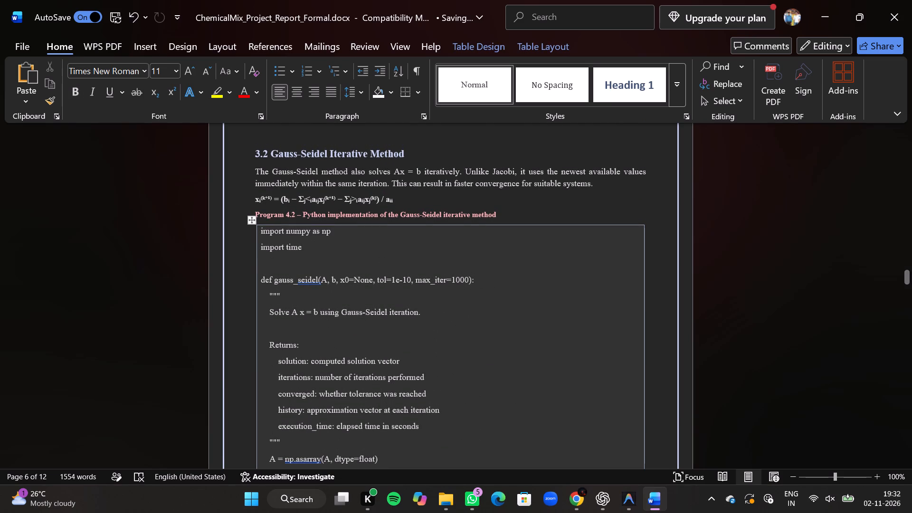
{"action": "key", "text": "BackSpace"}
{"action": "key", "text": "BackSpace"}
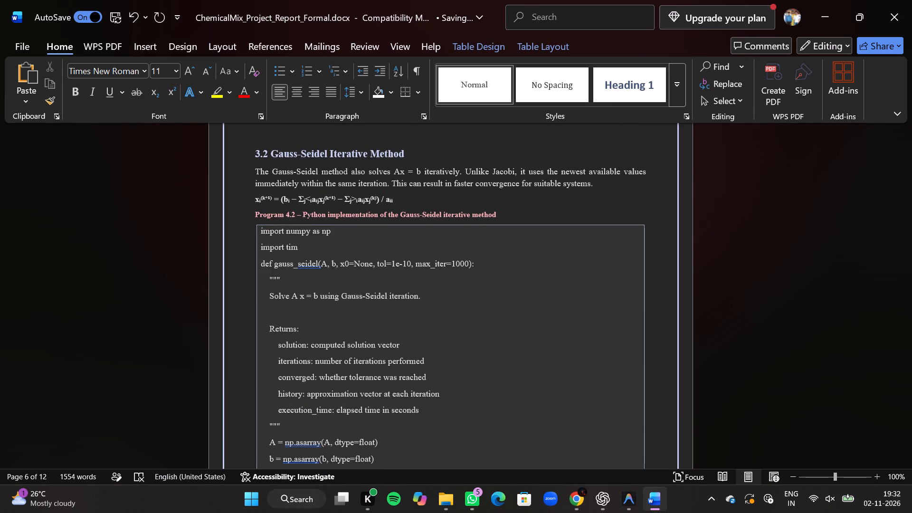
{"action": "key", "text": "ctrl+z"}
Delete the separate line of opening triple quotes below the gauss_seidel function definition.
{"action": "left_click", "coordinate": [299, 279]}
{"action": "key", "text": "BackSpace"}
{"action": "key", "text": "BackSpace"}
{"action": "key", "text": "BackSpace"}
{"action": "key", "text": "BackSpace"}
{"action": "key", "text": "BackSpace"}
{"action": "key", "text": "BackSpace"}
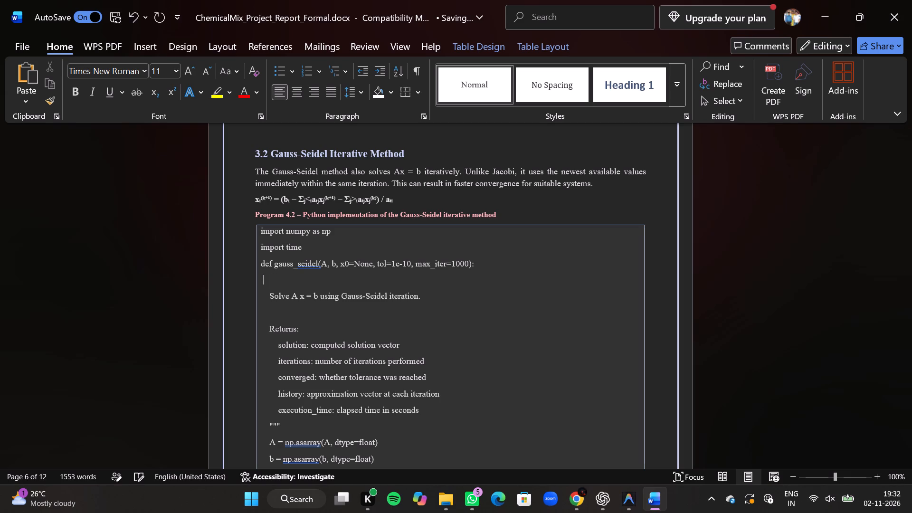
{"action": "key", "text": "BackSpace"}
{"action": "key", "text": "BackSpace"}
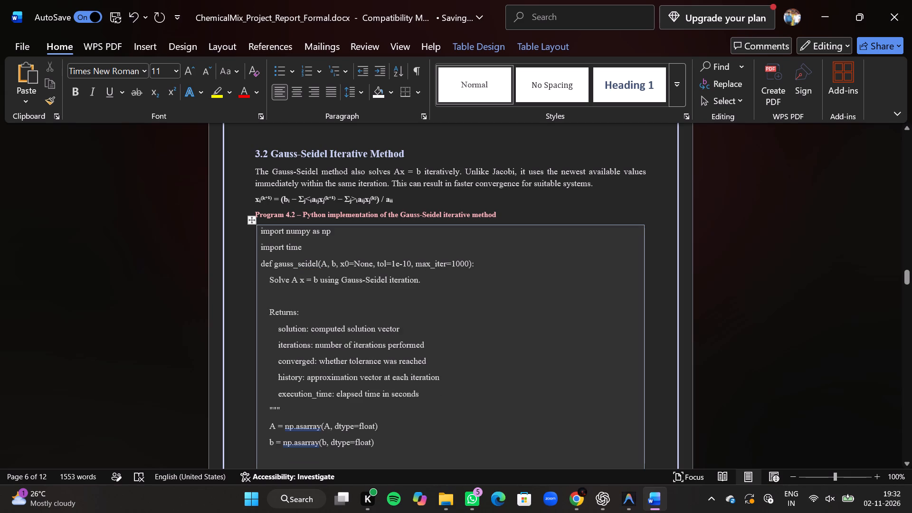
Remove the blank line above "Returns:" in the gauss_seidel docstring.
{"action": "left_click", "coordinate": [281, 303]}
{"action": "key", "text": "BackSpace"}
{"action": "key", "text": "BackSpace"}
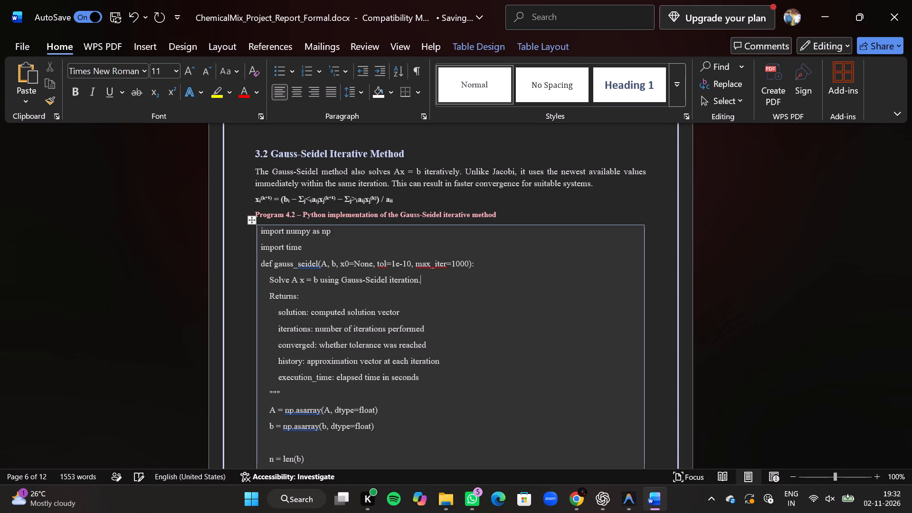
Insert opening triple quotes in front of "Solve A x = b using Gauss-Seidel iteration." on the same line.
{"action": "scroll", "coordinate": [281, 303], "scroll_direction": "down", "scroll_amount": 1}
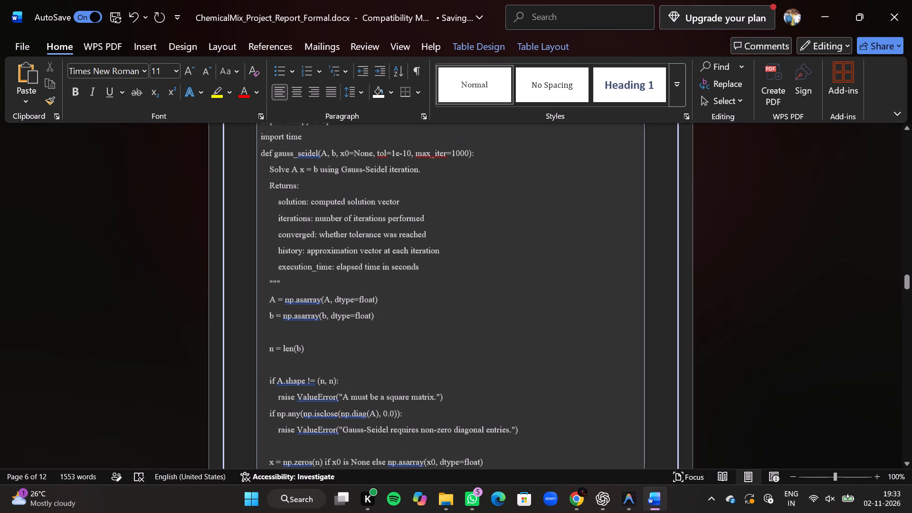
{"action": "left_click_drag", "start_coordinate": [292, 267], "coordinate": [288, 268]}
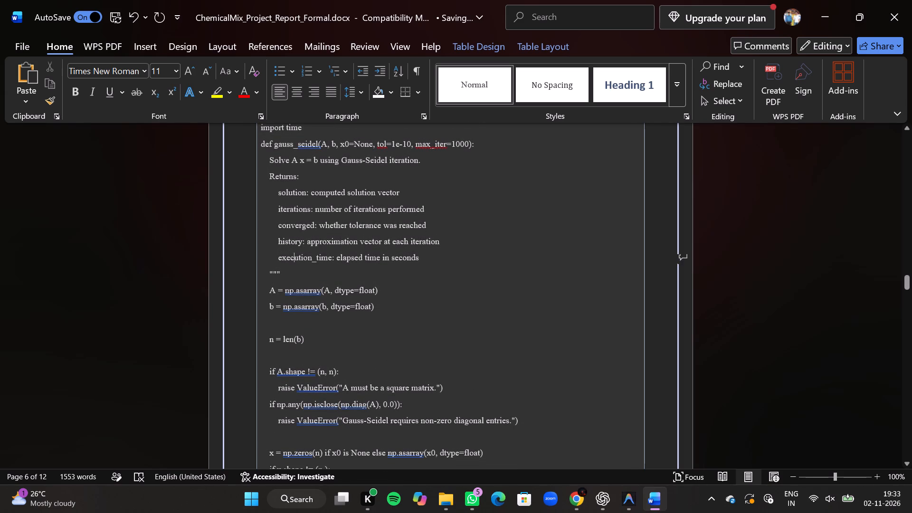
{"action": "left_click_drag", "start_coordinate": [288, 268], "coordinate": [269, 166]}
{"action": "left_click", "coordinate": [293, 271]}
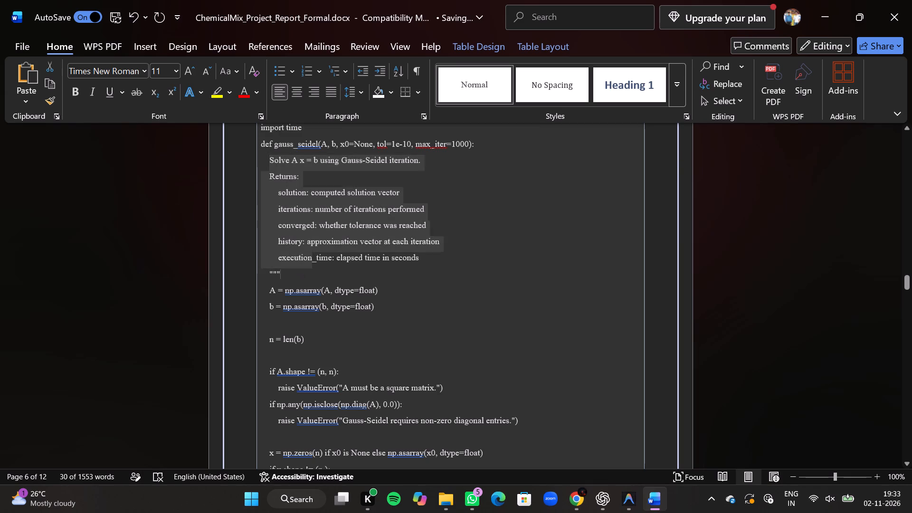
{"action": "left_click", "coordinate": [265, 159]}
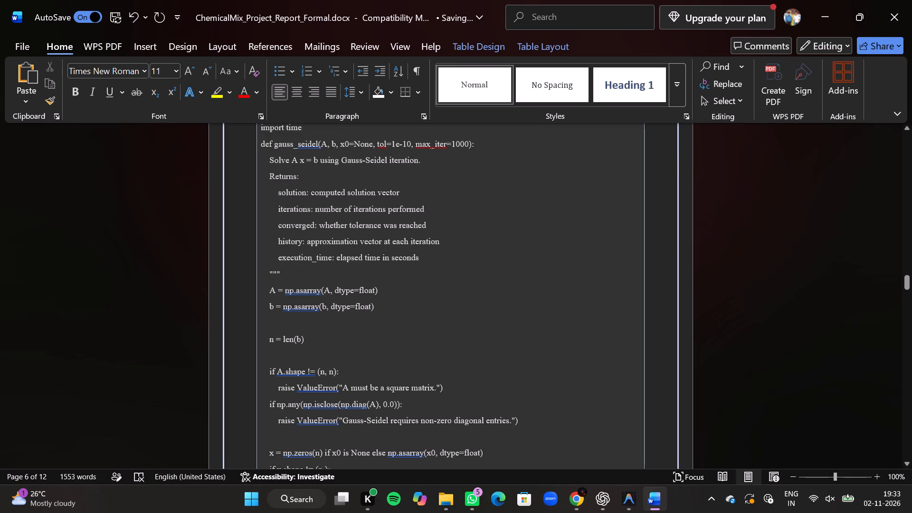
{"action": "type", "text": "\"\"\""}
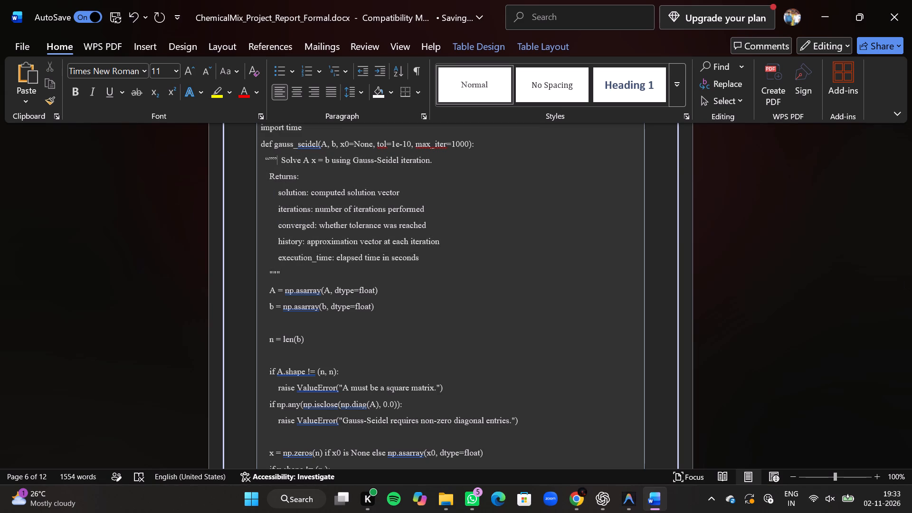
{"action": "key", "text": "BackSpace"}
{"action": "key", "text": "BackSpace"}
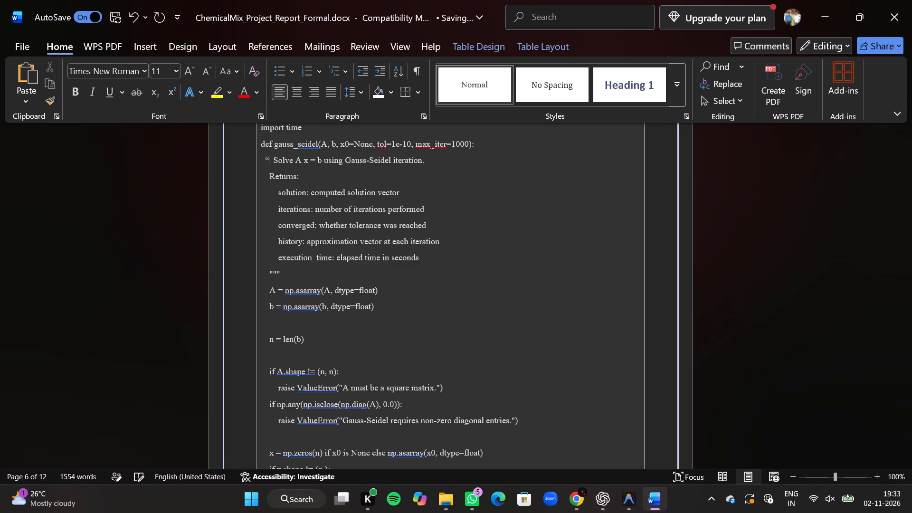
{"action": "type", "text": "\"\""}
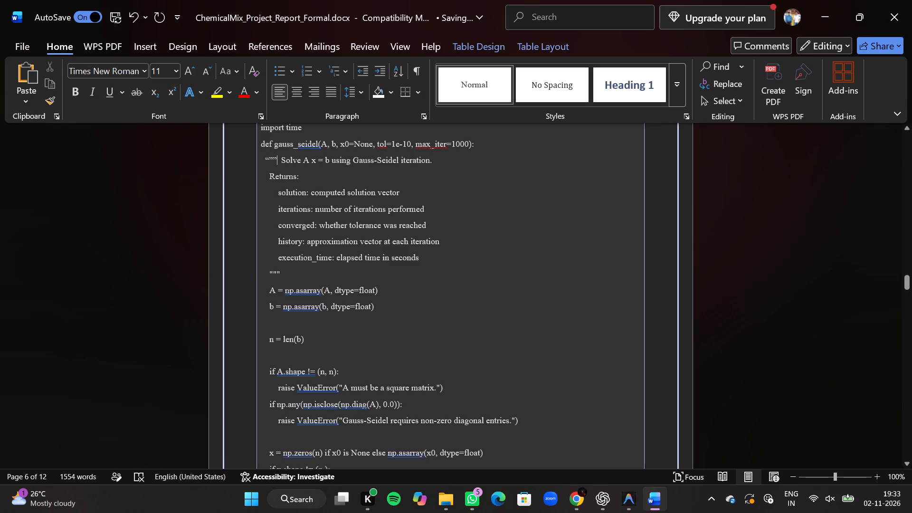
Move the docstring's closing triple quotes from their own line to the end of the "execution_time: elapsed time in seconds" line.
{"action": "left_click", "coordinate": [291, 270]}
{"action": "key", "text": "BackSpace"}
{"action": "key", "text": "BackSpace"}
{"action": "key", "text": "BackSpace"}
{"action": "key", "text": "BackSpace"}
{"action": "key", "text": "BackSpace"}
{"action": "key", "text": "BackSpace"}
{"action": "key", "text": "BackSpace"}
{"action": "key", "text": "BackSpace"}
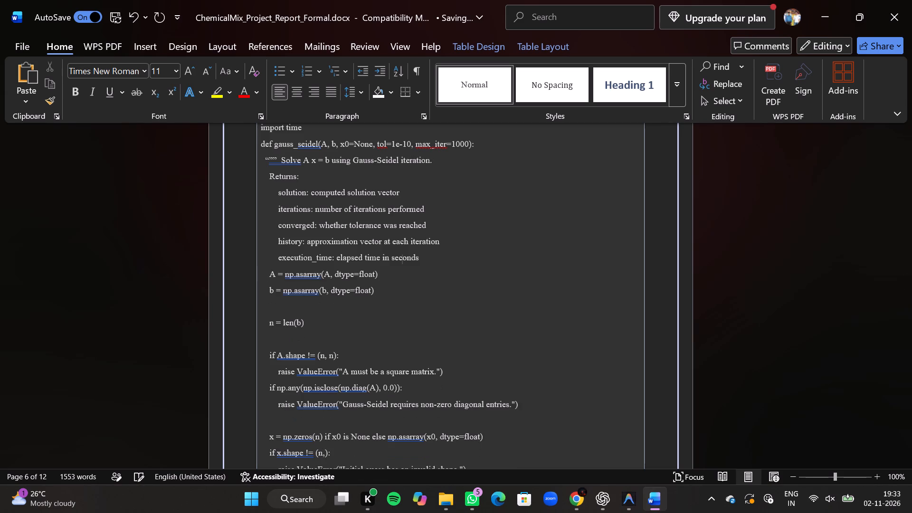
{"action": "type", "text": "\"\"\""}
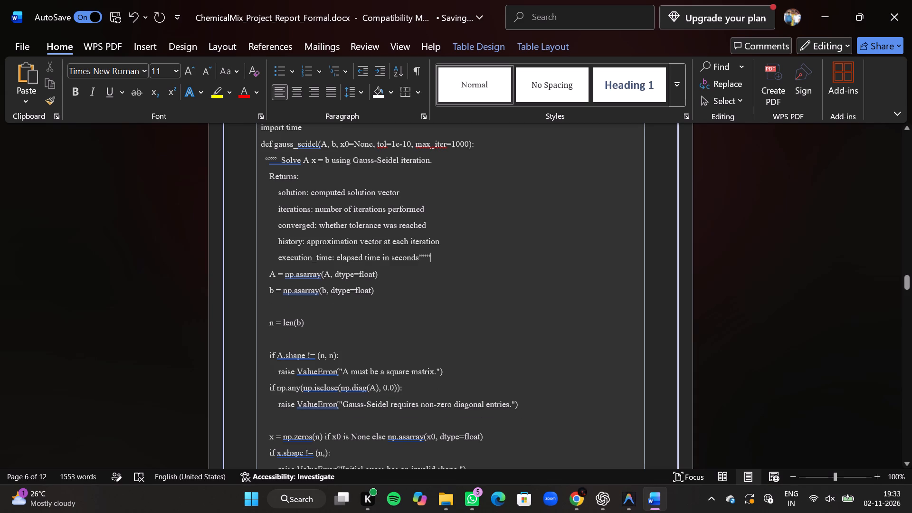
Remove the blank lines above and below "n = len(b)" in the gauss_seidel function.
{"action": "left_click", "coordinate": [278, 158]}
{"action": "left_click", "coordinate": [303, 308]}
{"action": "key", "text": "BackSpace"}
{"action": "key", "text": "BackSpace"}
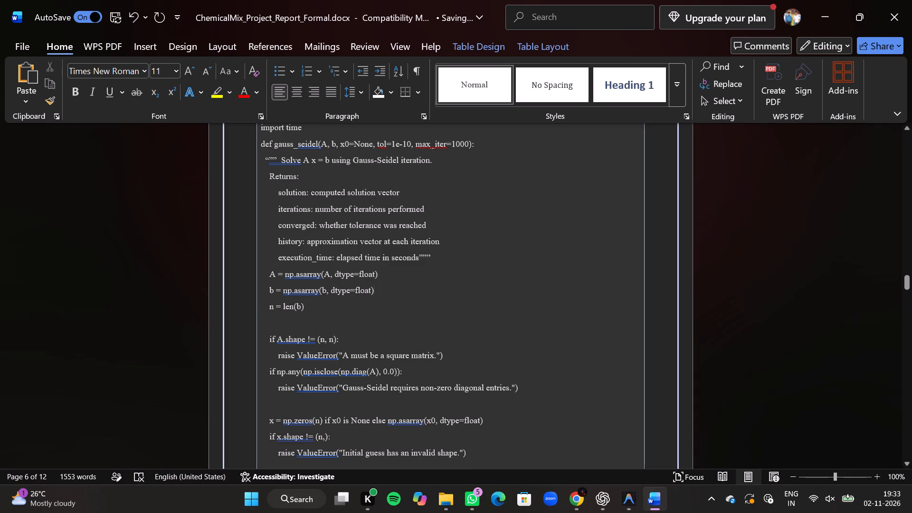
{"action": "left_click", "coordinate": [287, 328]}
{"action": "key", "text": "BackSpace"}
{"action": "key", "text": "BackSpace"}
Remove the blank lines between the closing brace of the return block and "# Example" in the Gauss-Seidel listing.
{"action": "scroll", "coordinate": [287, 328], "scroll_direction": "down", "scroll_amount": 1}
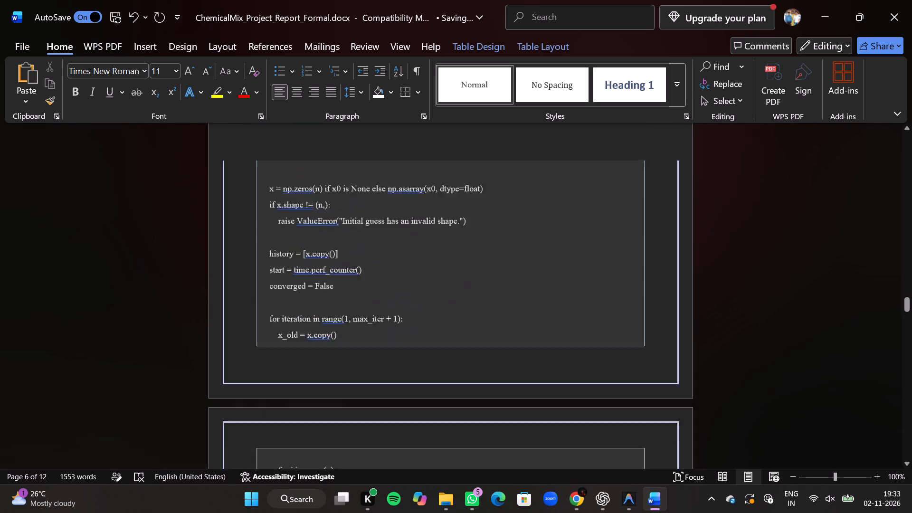
{"action": "scroll", "coordinate": [287, 328], "scroll_direction": "down", "scroll_amount": 1}
{"action": "scroll", "coordinate": [287, 328], "scroll_direction": "up", "scroll_amount": 3}
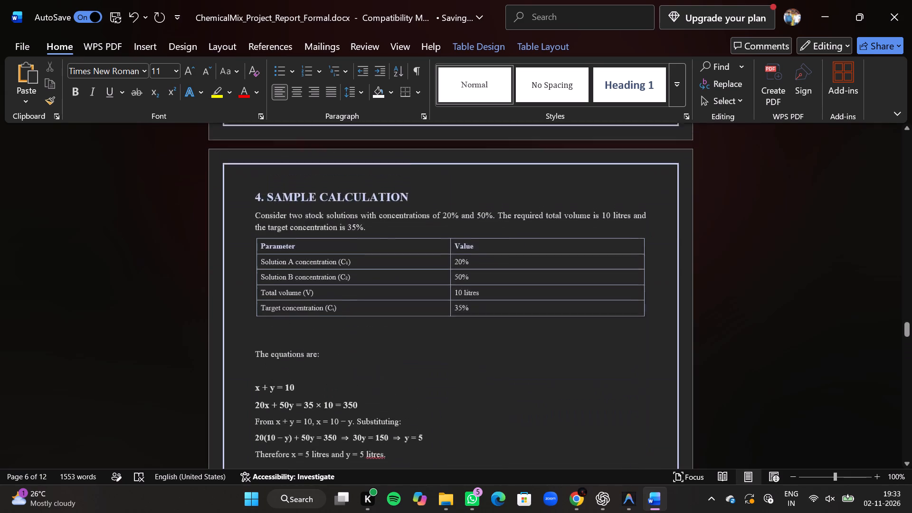
{"action": "scroll", "coordinate": [287, 328], "scroll_direction": "up", "scroll_amount": 2}
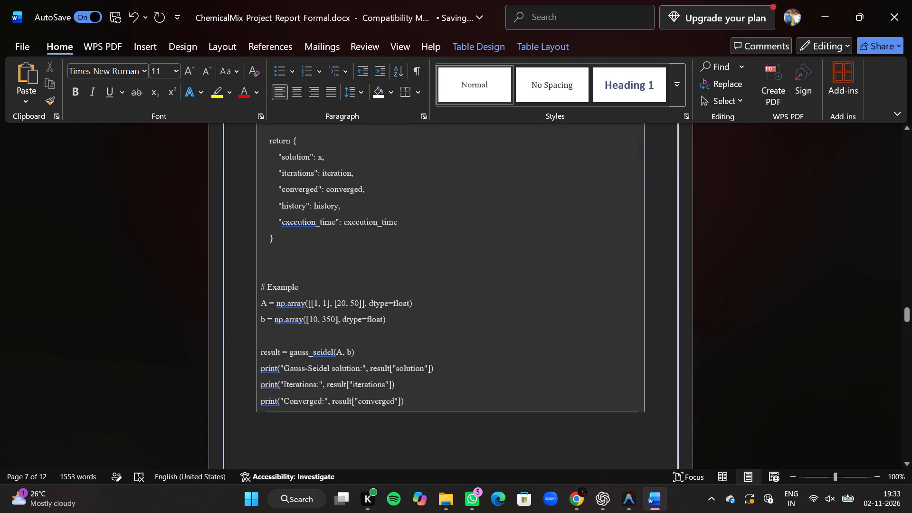
{"action": "left_click", "coordinate": [275, 275]}
{"action": "key", "text": "BackSpace"}
{"action": "key", "text": "BackSpace"}
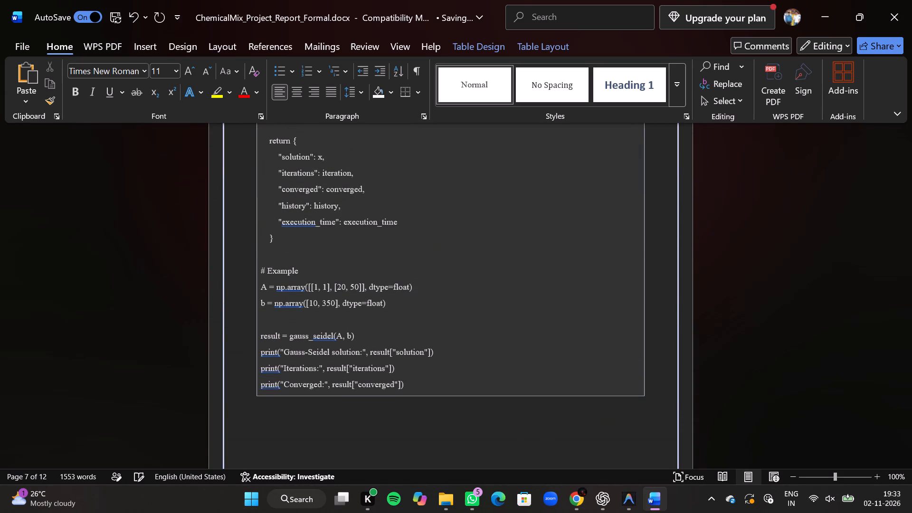
{"action": "key", "text": "BackSpace"}
{"action": "key", "text": "BackSpace"}
Remove the blank lines above "return {" and above "execution_time = time.perf_counter() - start" in the Gauss-Seidel listing.
{"action": "scroll", "coordinate": [275, 275], "scroll_direction": "up", "scroll_amount": 1}
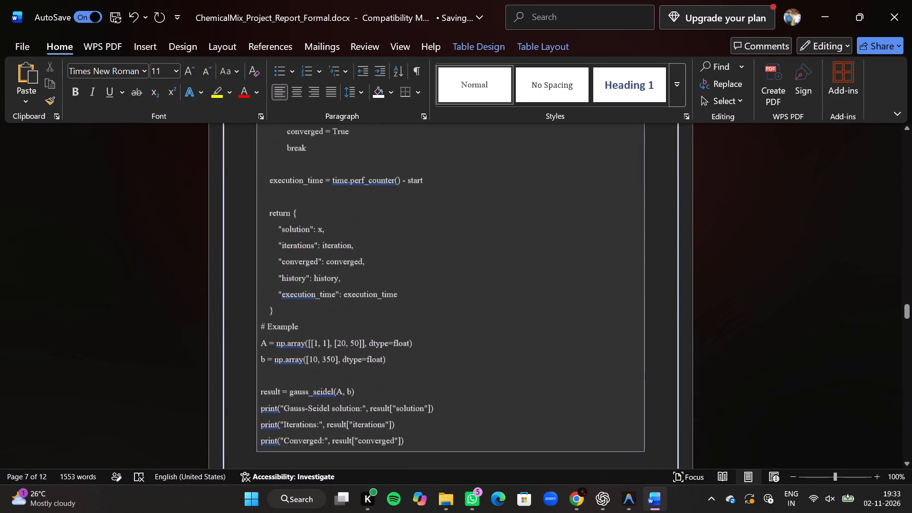
{"action": "scroll", "coordinate": [275, 275], "scroll_direction": "up", "scroll_amount": 1}
{"action": "left_click", "coordinate": [273, 283]}
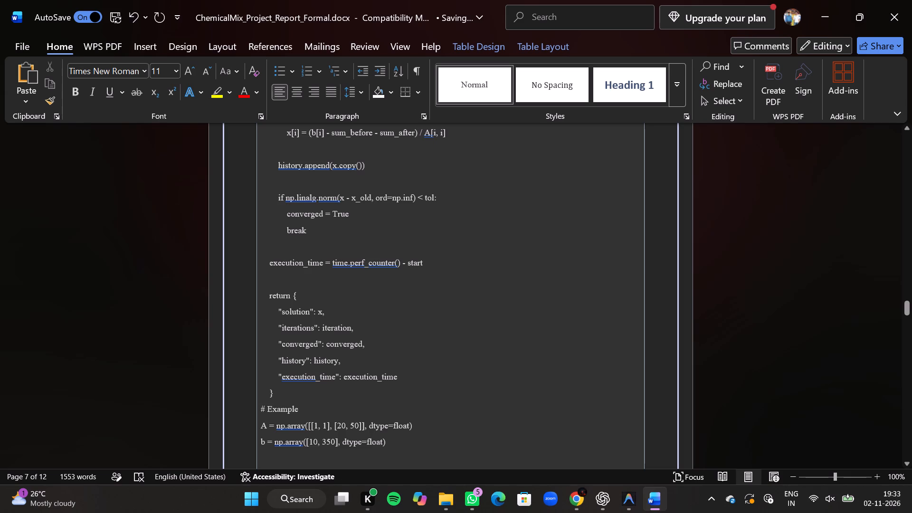
{"action": "key", "text": "BackSpace"}
{"action": "key", "text": "BackSpace"}
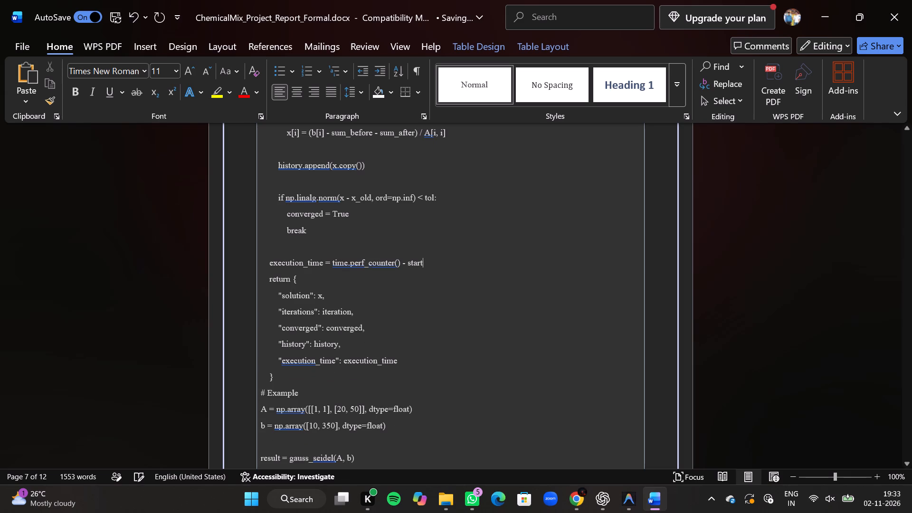
{"action": "left_click", "coordinate": [274, 246]}
{"action": "key", "text": "BackSpace"}
{"action": "key", "text": "BackSpace"}
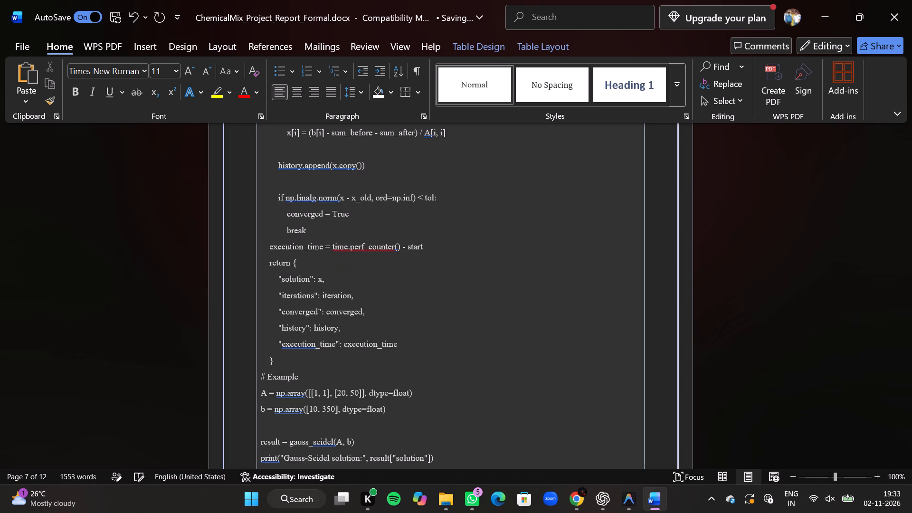
Remove the blank lines above "if np.linalg.norm(x - x_old, ord=np.inf) < tol:" and above "history.append(x.copy())" in the Gauss-Seidel listing.
{"action": "scroll", "coordinate": [274, 246], "scroll_direction": "up", "scroll_amount": 1}
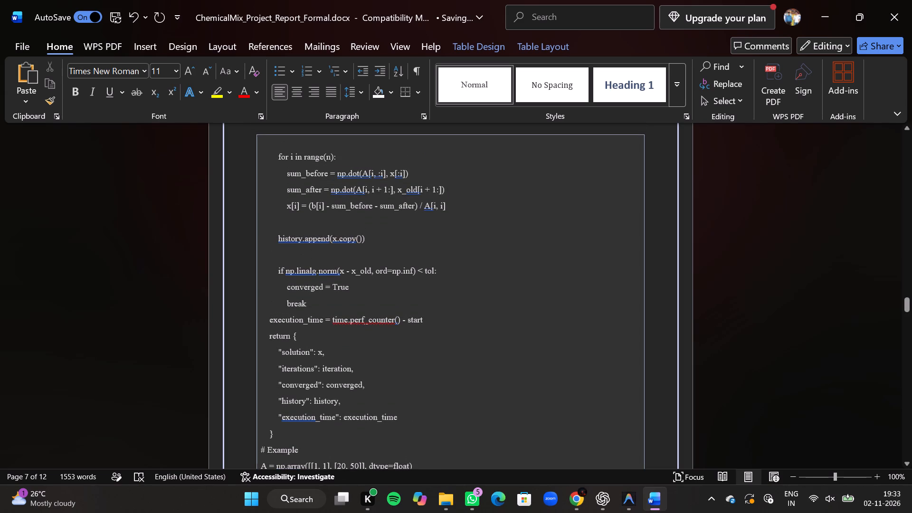
{"action": "left_click", "coordinate": [273, 257]}
{"action": "key", "text": "BackSpace"}
{"action": "key", "text": "BackSpace"}
{"action": "scroll", "coordinate": [273, 257], "scroll_direction": "up", "scroll_amount": 1}
{"action": "left_click", "coordinate": [281, 250]}
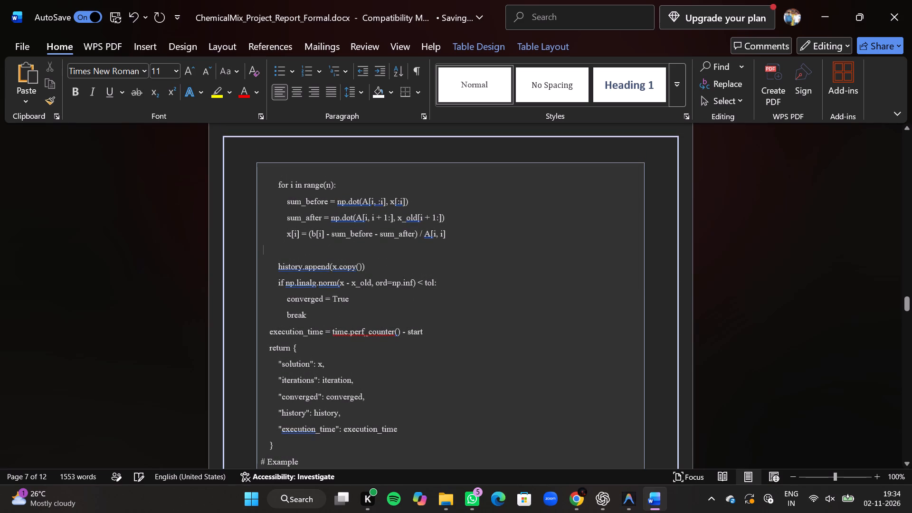
{"action": "key", "text": "BackSpace"}
{"action": "key", "text": "BackSpace"}
Remove the blank lines above "for iteration in range(1, max_iter + 1):" and above "history = [x.copy()]" in the Gauss-Seidel listing.
{"action": "scroll", "coordinate": [281, 250], "scroll_direction": "up", "scroll_amount": 1}
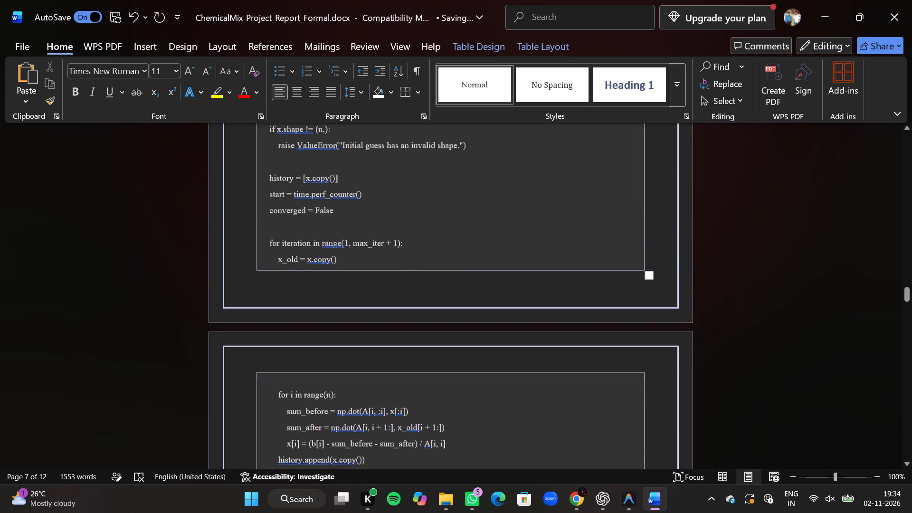
{"action": "scroll", "coordinate": [281, 250], "scroll_direction": "up", "scroll_amount": 1}
{"action": "left_click", "coordinate": [289, 238]}
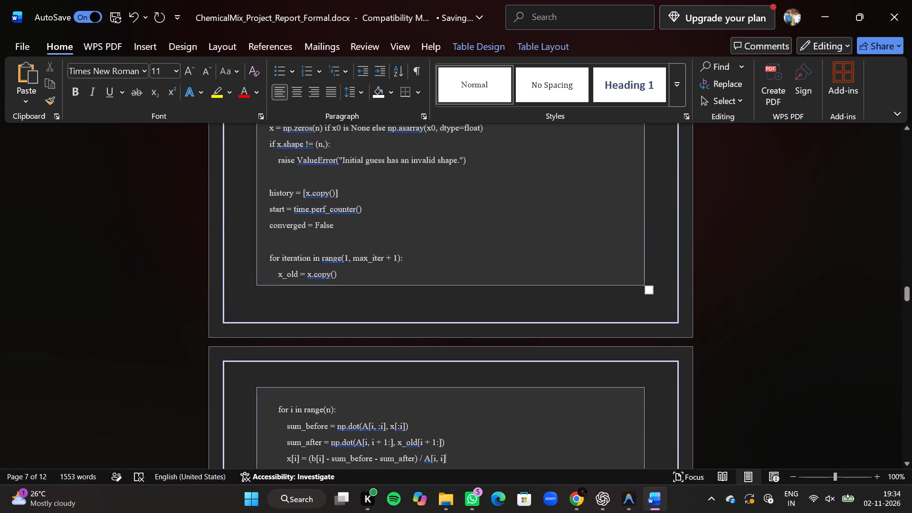
{"action": "key", "text": "BackSpace"}
{"action": "key", "text": "BackSpace"}
{"action": "scroll", "coordinate": [289, 238], "scroll_direction": "up", "scroll_amount": 1}
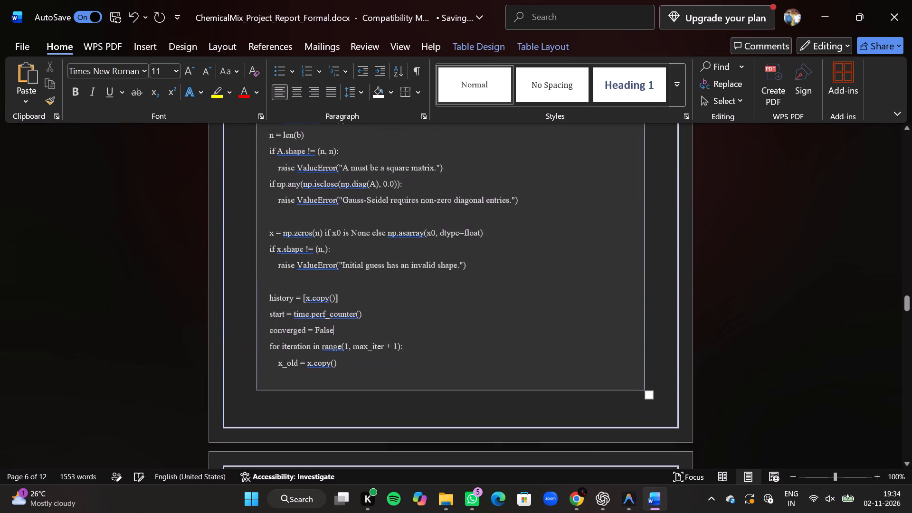
{"action": "left_click", "coordinate": [280, 293]}
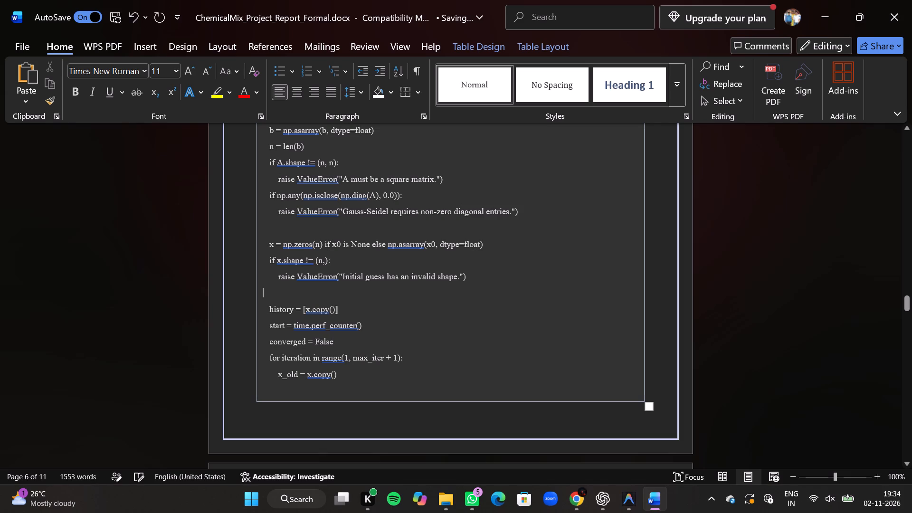
{"action": "key", "text": "BackSpace"}
{"action": "key", "text": "BackSpace"}
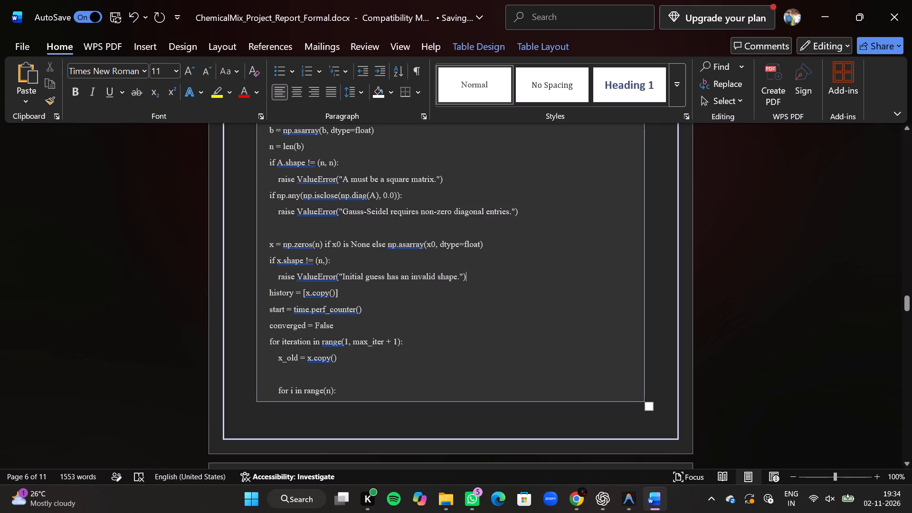
Remove the blank lines above "x = np.zeros(n)" and above "for i in range(n):" in the Gauss-Seidel listing.
{"action": "left_click", "coordinate": [286, 228]}
{"action": "key", "text": "BackSpace"}
{"action": "key", "text": "BackSpace"}
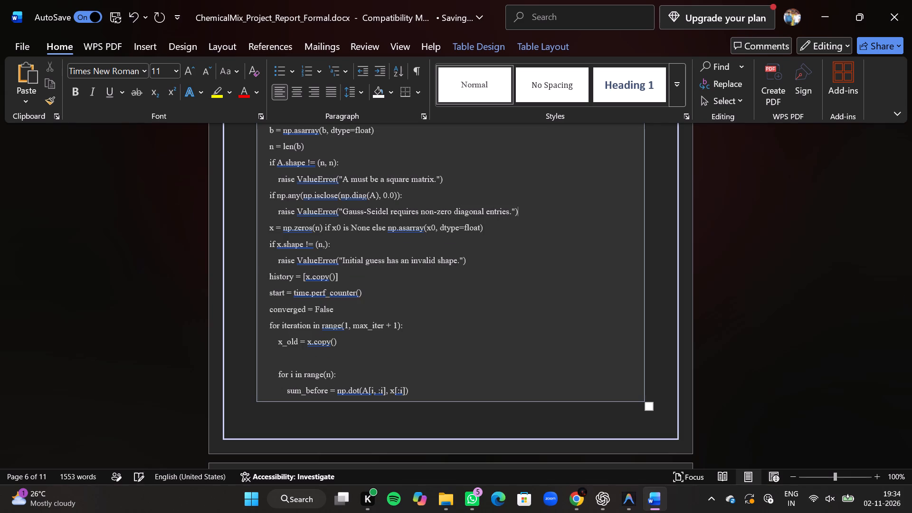
{"action": "scroll", "coordinate": [286, 228], "scroll_direction": "right", "scroll_amount": 1}
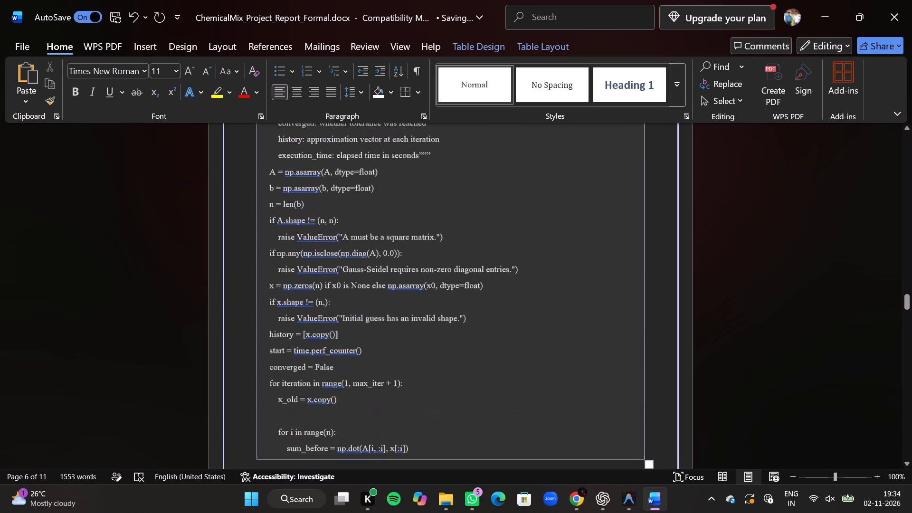
{"action": "scroll", "coordinate": [286, 228], "scroll_direction": "right", "scroll_amount": 1}
{"action": "left_click", "coordinate": [275, 233]}
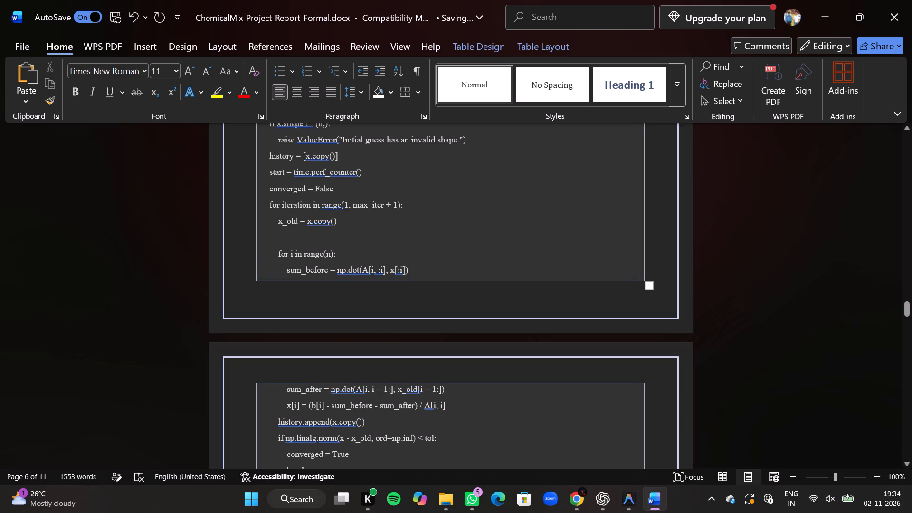
{"action": "key", "text": "BackSpace"}
{"action": "key", "text": "BackSpace"}
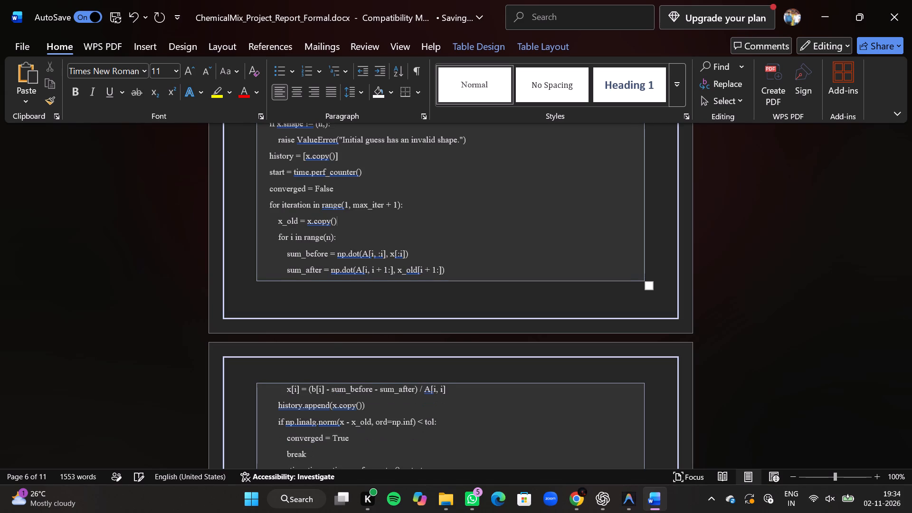
Remove the blank line above "result = jacobi(A, b)" in the example code of the Jacobi listing.
{"action": "scroll", "coordinate": [275, 233], "scroll_direction": "right", "scroll_amount": 2}
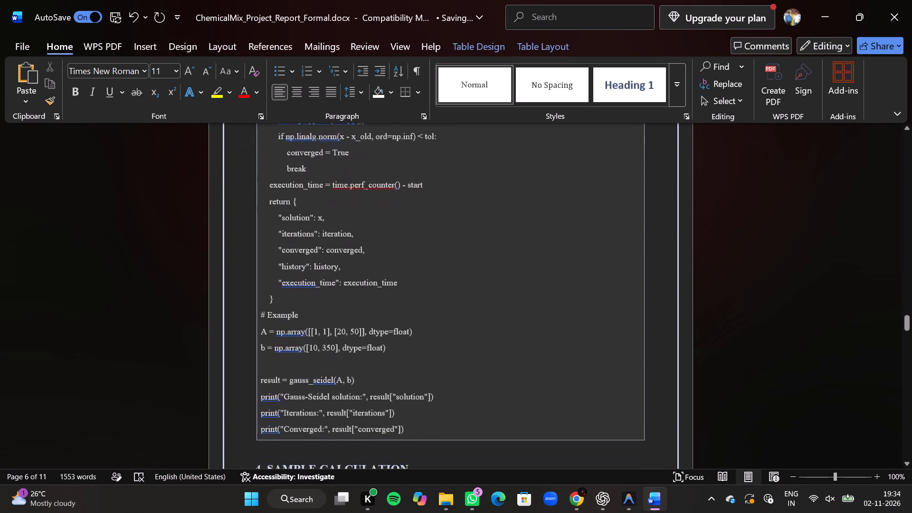
{"action": "scroll", "coordinate": [275, 233], "scroll_direction": "right", "scroll_amount": 4}
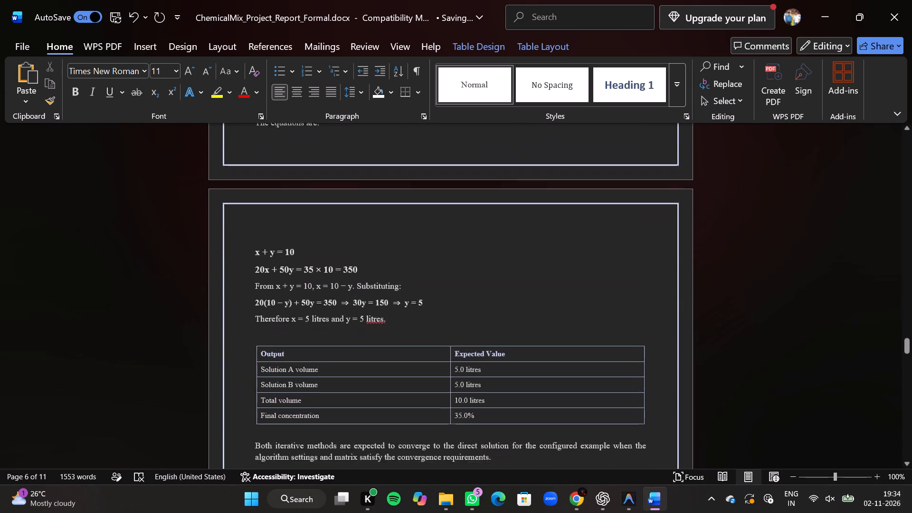
{"action": "scroll", "coordinate": [275, 233], "scroll_direction": "right", "scroll_amount": 1}
{"action": "scroll", "coordinate": [275, 233], "scroll_direction": "up", "scroll_amount": 5}
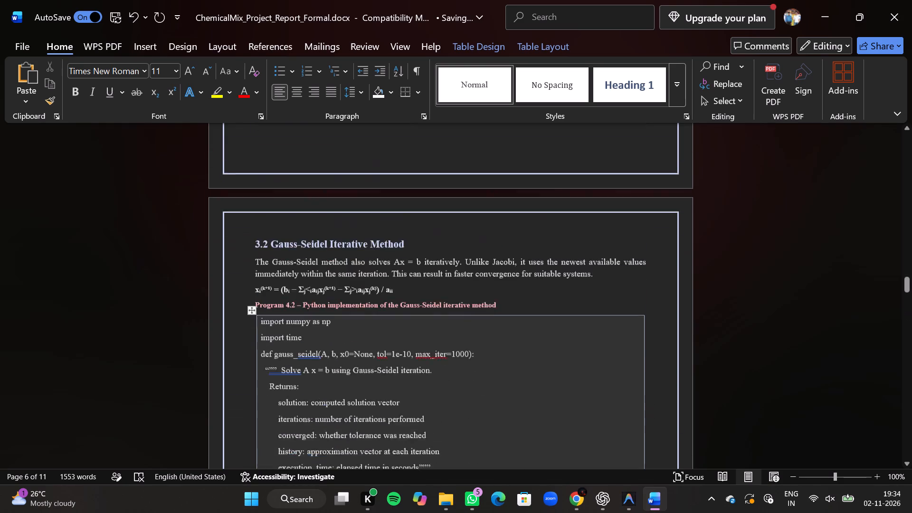
{"action": "scroll", "coordinate": [275, 233], "scroll_direction": "up", "scroll_amount": 3}
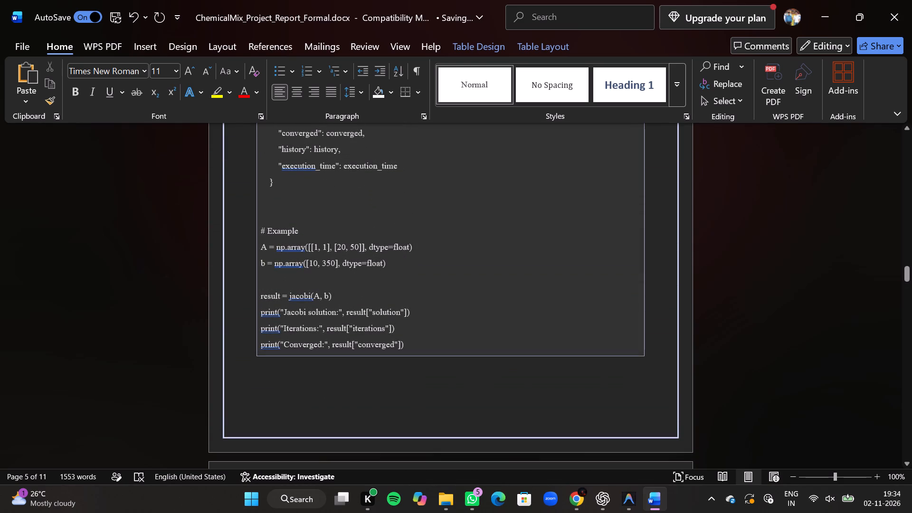
{"action": "left_click", "coordinate": [276, 276]}
{"action": "key", "text": "BackSpace"}
{"action": "key", "text": "BackSpace"}
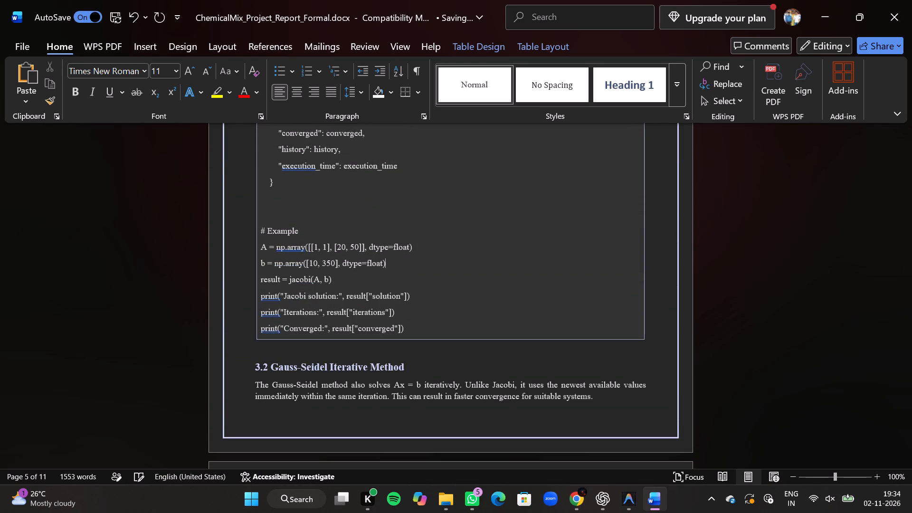
Remove the blank lines between the closing brace of the return block and "# Example" in the Jacobi listing.
{"action": "left_click", "coordinate": [279, 218]}
{"action": "key", "text": "BackSpace"}
{"action": "key", "text": "BackSpace"}
{"action": "key", "text": "BackSpace"}
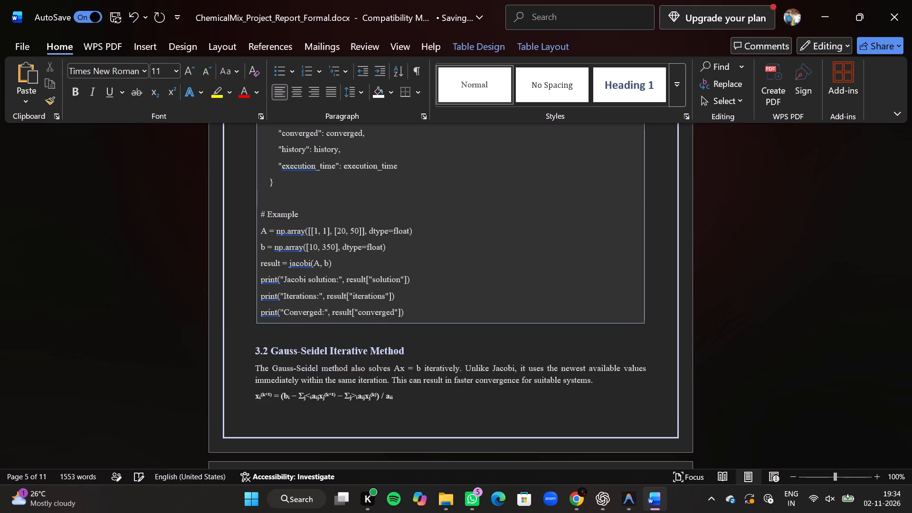
{"action": "key", "text": "BackSpace"}
Remove the blank lines above "return {" and above "execution_time = time.perf_counter() - start" in the Jacobi listing.
{"action": "scroll", "coordinate": [279, 218], "scroll_direction": "up", "scroll_amount": 1}
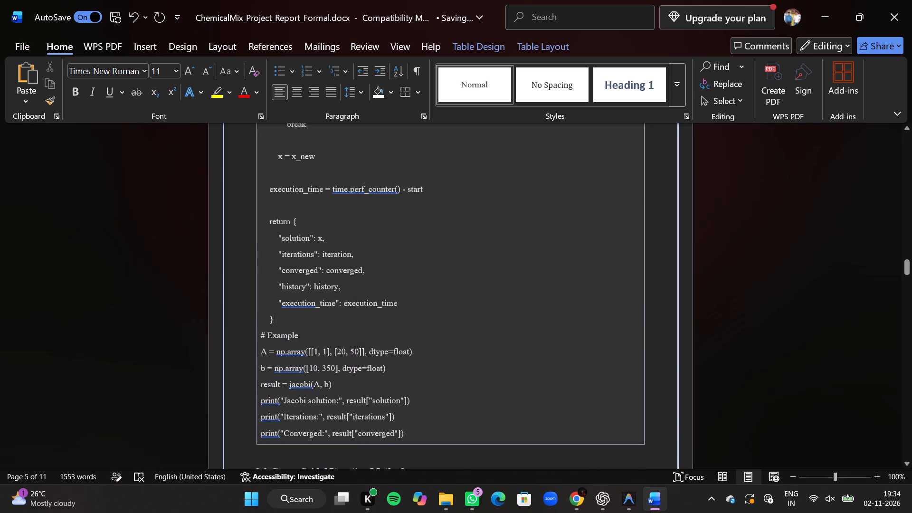
{"action": "left_click", "coordinate": [271, 205]}
{"action": "key", "text": "BackSpace"}
{"action": "key", "text": "BackSpace"}
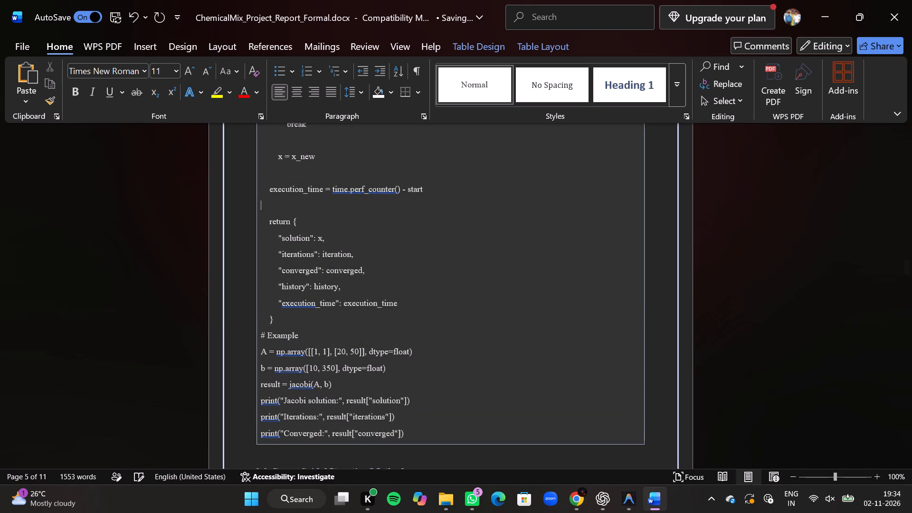
{"action": "scroll", "coordinate": [271, 205], "scroll_direction": "up", "scroll_amount": 1}
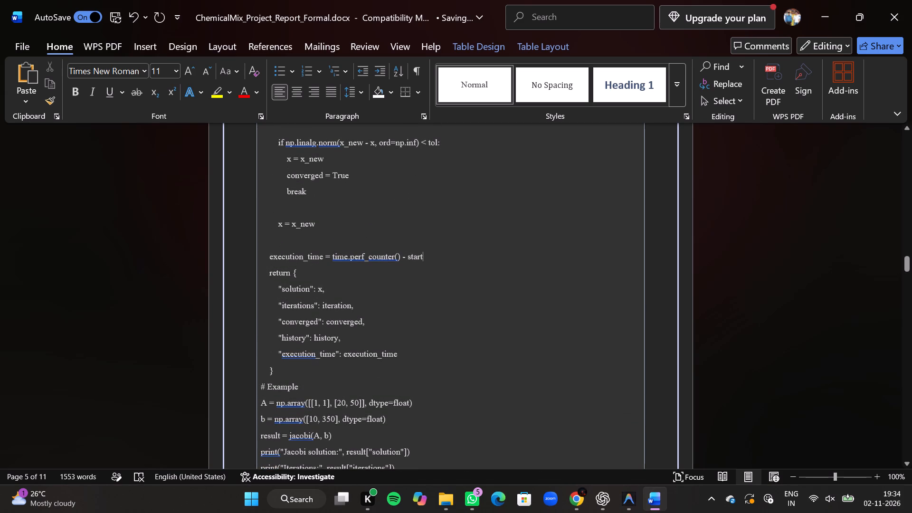
{"action": "left_click", "coordinate": [277, 244]}
{"action": "key", "text": "BackSpace"}
{"action": "key", "text": "BackSpace"}
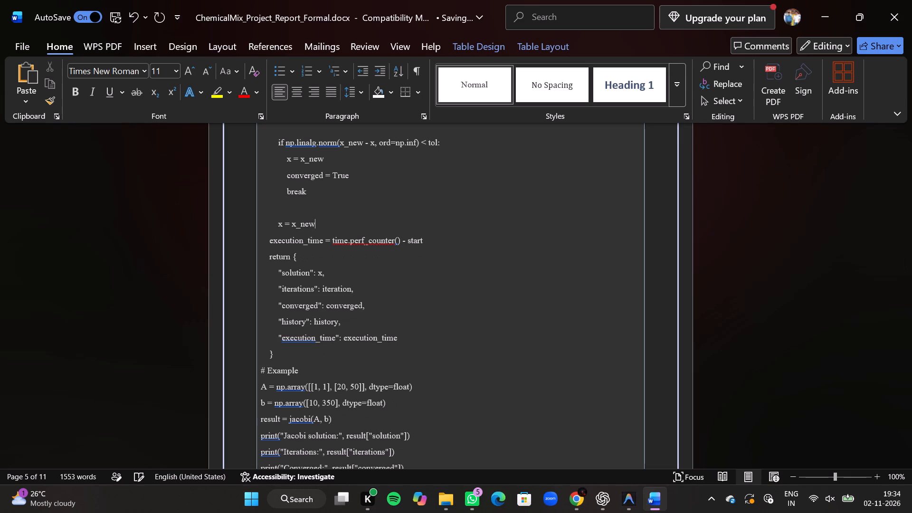
Remove the three blank lines between "x_new[i] = (b[i] - sum_other) / A[i, i]" and the "x = x_new" line following "break" in the Jacobi listing.
{"action": "scroll", "coordinate": [277, 244], "scroll_direction": "up", "scroll_amount": 1}
{"action": "left_click", "coordinate": [281, 264]}
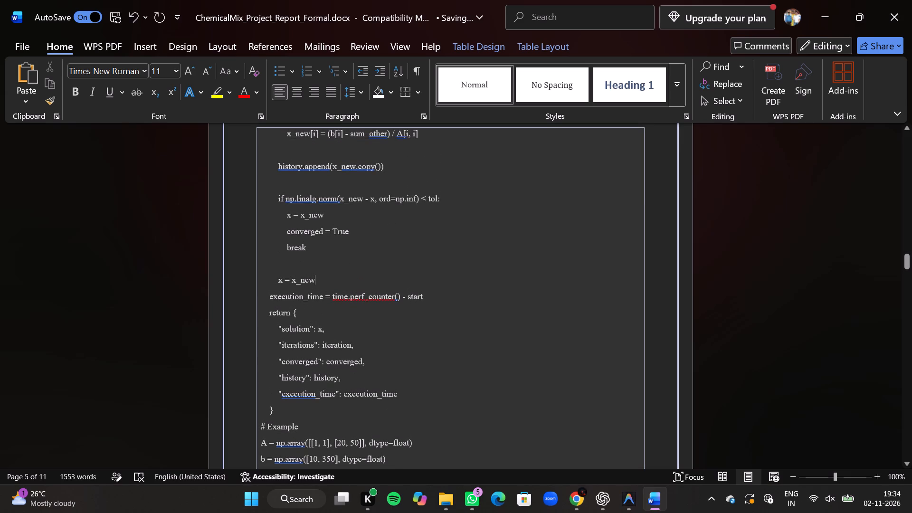
{"action": "key", "text": "BackSpace"}
{"action": "key", "text": "BackSpace"}
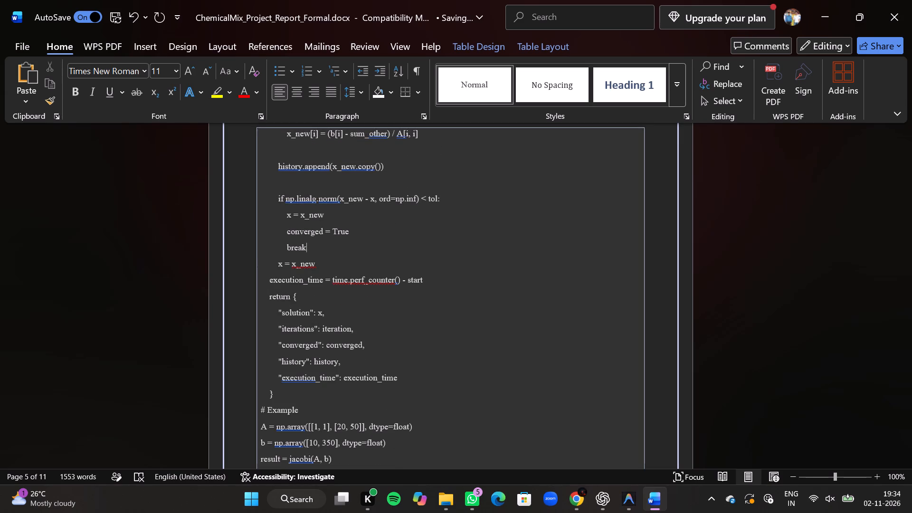
{"action": "key", "text": "Up"}
{"action": "key", "text": "Up"}
{"action": "key", "text": "Up"}
{"action": "key", "text": "Up"}
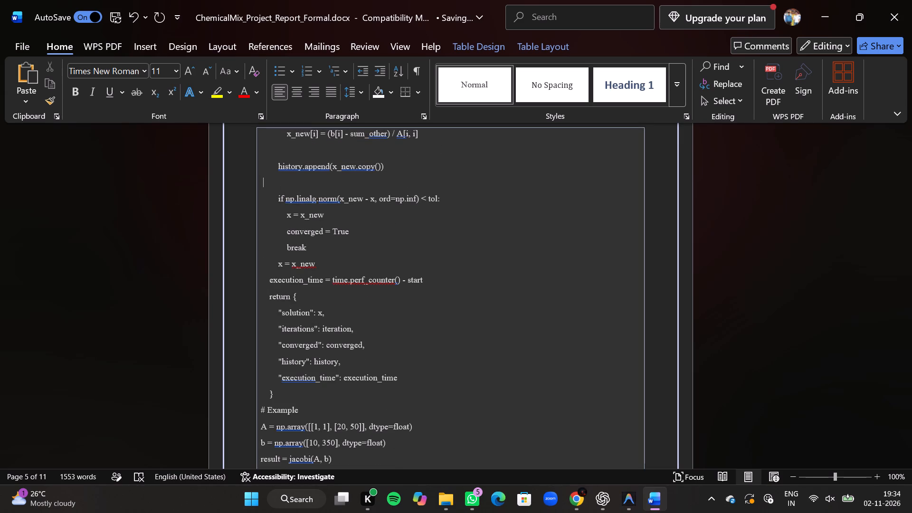
{"action": "key", "text": "BackSpace"}
{"action": "key", "text": "BackSpace"}
{"action": "key", "text": "Up"}
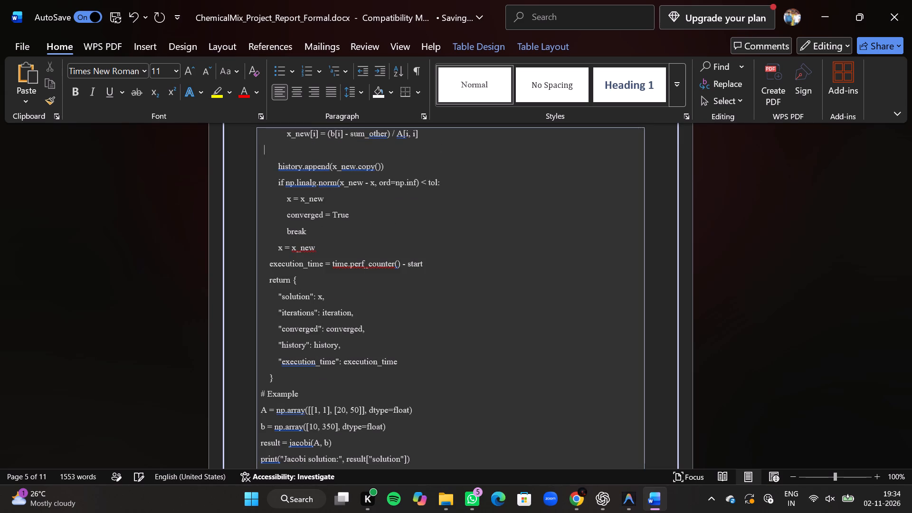
{"action": "key", "text": "BackSpace"}
{"action": "key", "text": "BackSpace"}
Remove the blank lines above "for i in range(n):" and above "for iteration in range(1, max_iter + 1):" in the Jacobi listing.
{"action": "scroll", "coordinate": [281, 264], "scroll_direction": "up", "scroll_amount": 1}
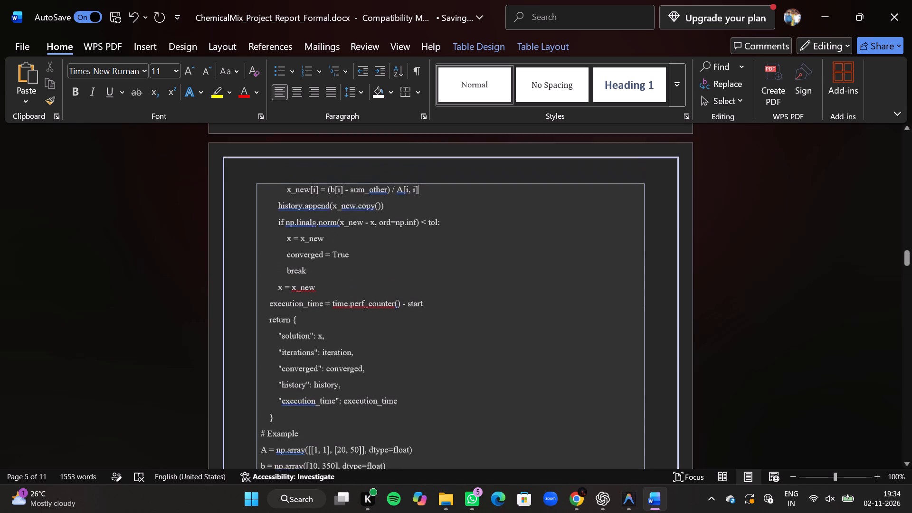
{"action": "scroll", "coordinate": [281, 264], "scroll_direction": "up", "scroll_amount": 2}
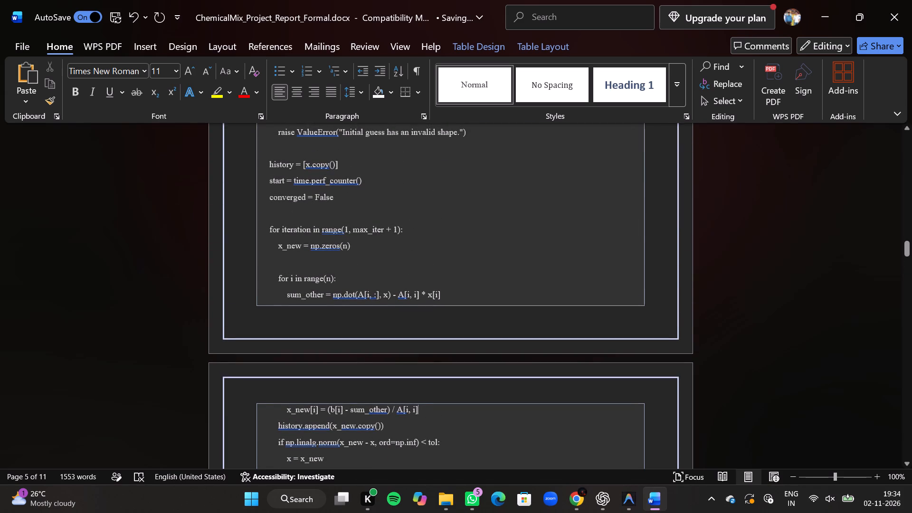
{"action": "left_click", "coordinate": [295, 266]}
{"action": "key", "text": "BackSpace"}
{"action": "key", "text": "BackSpace"}
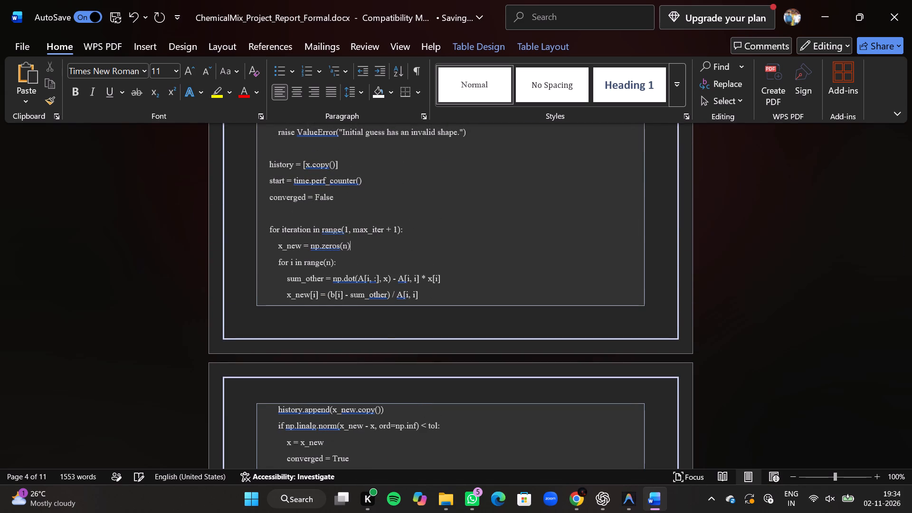
{"action": "left_click", "coordinate": [302, 217]}
{"action": "key", "text": "BackSpace"}
{"action": "key", "text": "BackSpace"}
Remove the blank lines above "history = [x.copy()]" and above "x = np.zeros(n) if x0 is None" in the Jacobi listing.
{"action": "scroll", "coordinate": [302, 217], "scroll_direction": "up", "scroll_amount": 1}
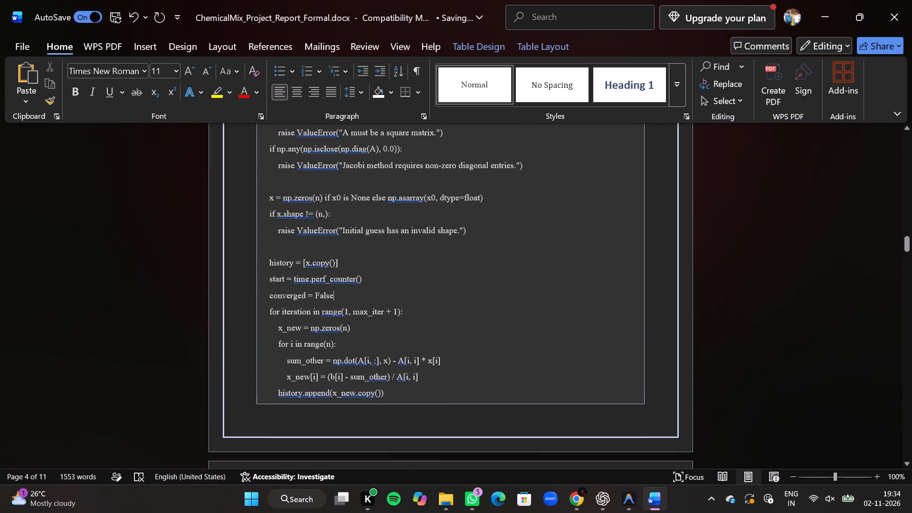
{"action": "left_click", "coordinate": [276, 247]}
{"action": "key", "text": "BackSpace"}
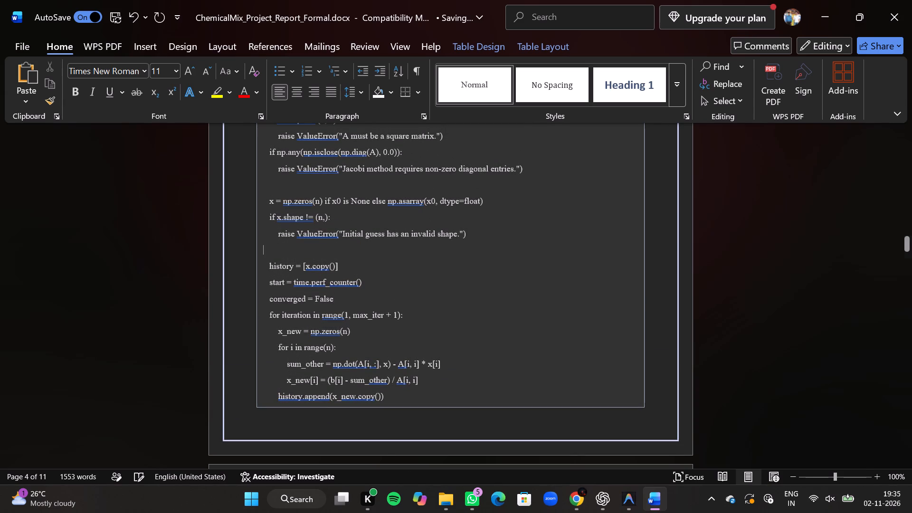
{"action": "key", "text": "BackSpace"}
{"action": "scroll", "coordinate": [276, 247], "scroll_direction": "up", "scroll_amount": 1}
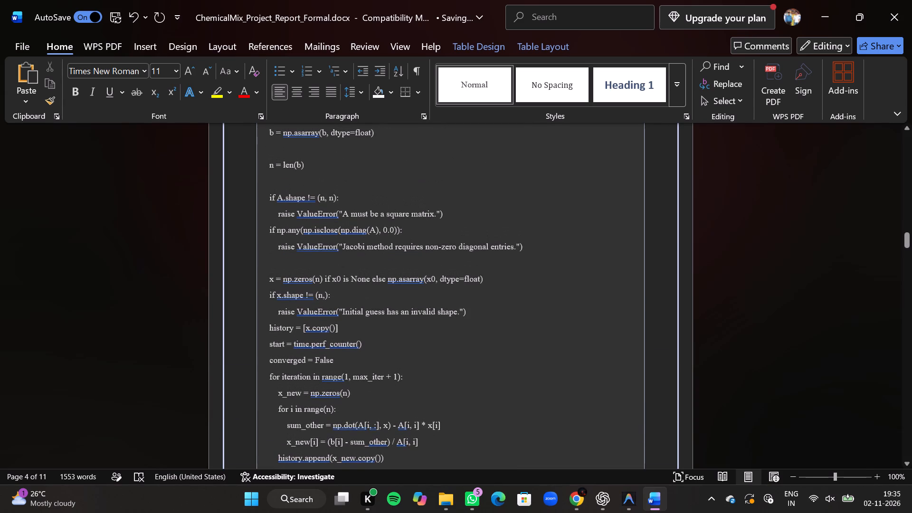
{"action": "left_click", "coordinate": [284, 260]}
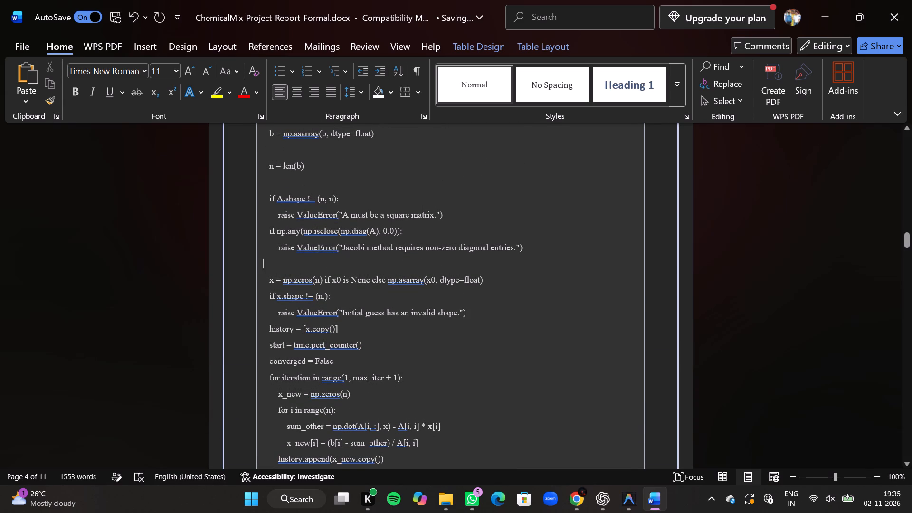
{"action": "key", "text": "BackSpace"}
{"action": "key", "text": "BackSpace"}
Remove the blank lines above "if A.shape != (n, n):" and above "n = len(b)" in the Jacobi listing.
{"action": "scroll", "coordinate": [284, 260], "scroll_direction": "up", "scroll_amount": 1}
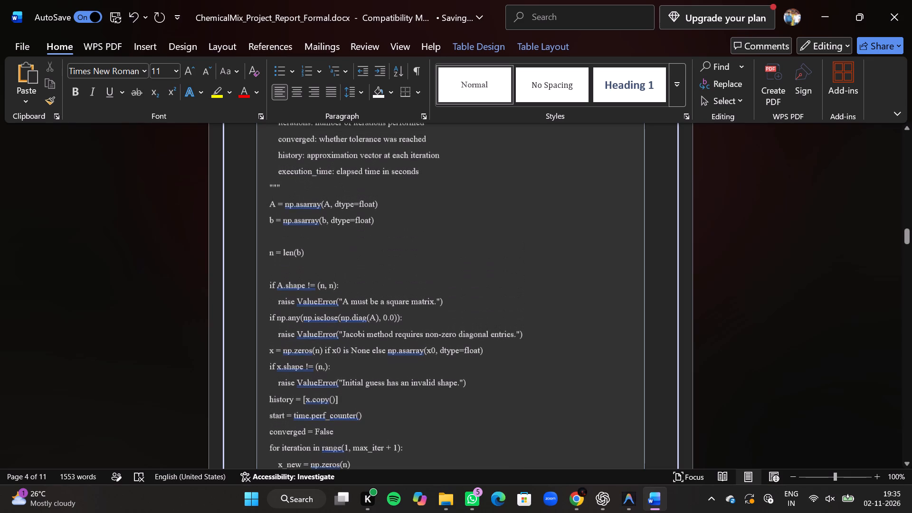
{"action": "left_click", "coordinate": [288, 271]}
{"action": "key", "text": "BackSpace"}
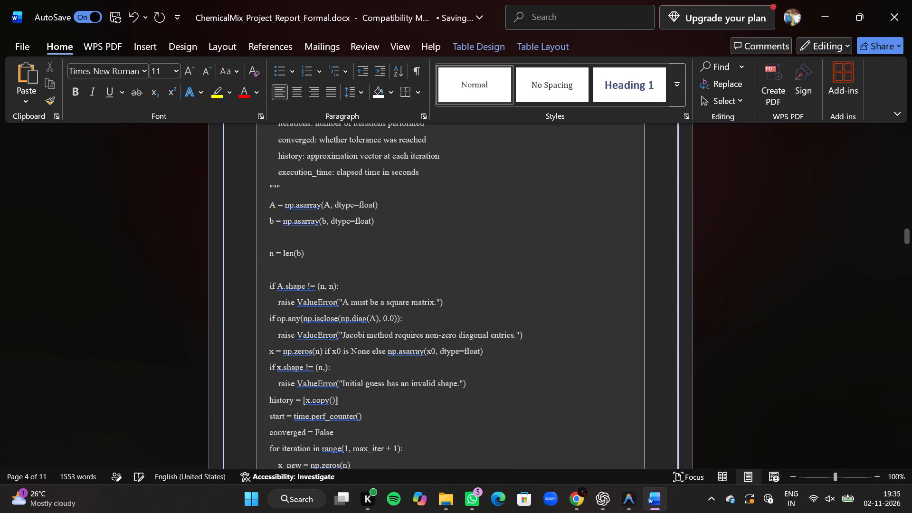
{"action": "key", "text": "BackSpace"}
{"action": "left_click", "coordinate": [290, 245]}
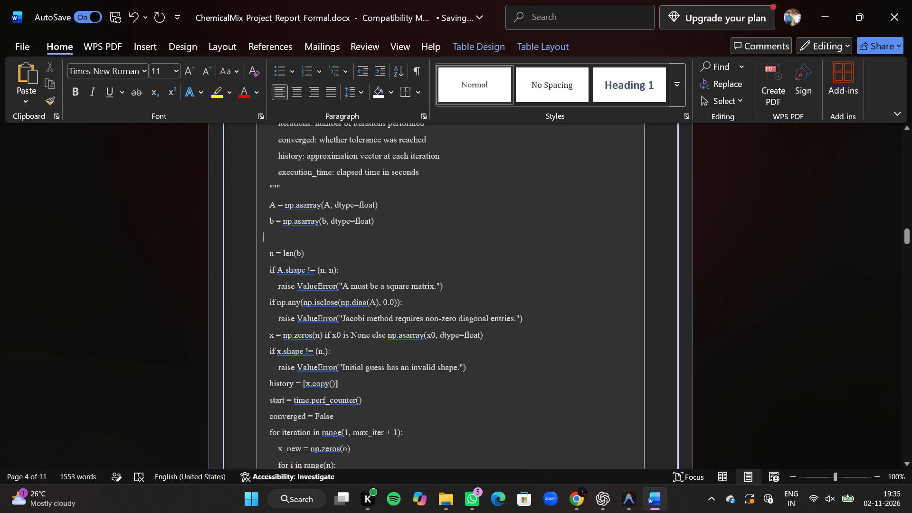
{"action": "key", "text": "BackSpace"}
{"action": "key", "text": "BackSpace"}
Remove the blank line between "import time" and the "def jacobi" line at the start of the Jacobi listing.
{"action": "scroll", "coordinate": [290, 245], "scroll_direction": "up", "scroll_amount": 1}
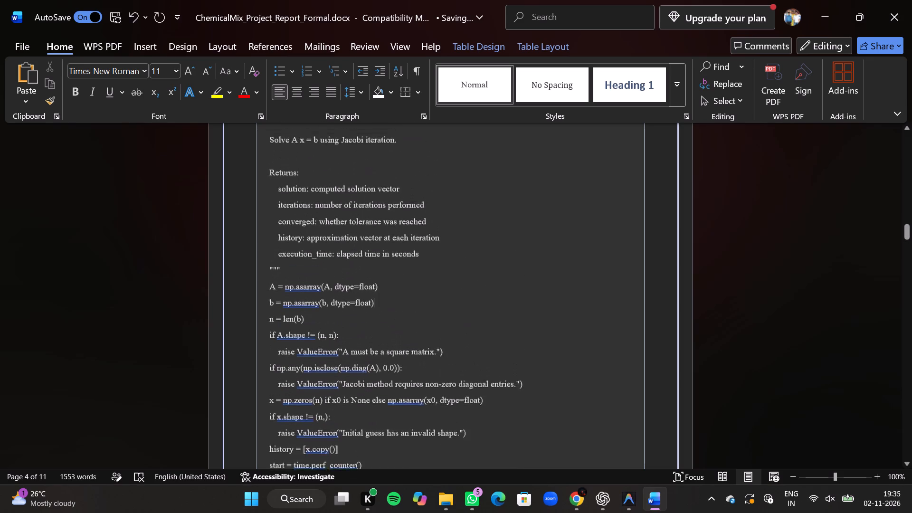
{"action": "scroll", "coordinate": [290, 245], "scroll_direction": "up", "scroll_amount": 2}
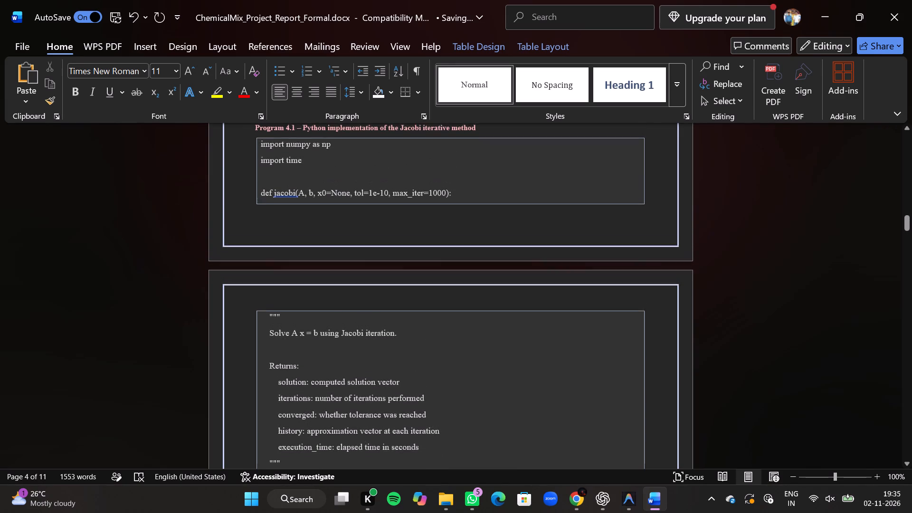
{"action": "scroll", "coordinate": [290, 245], "scroll_direction": "up", "scroll_amount": 1}
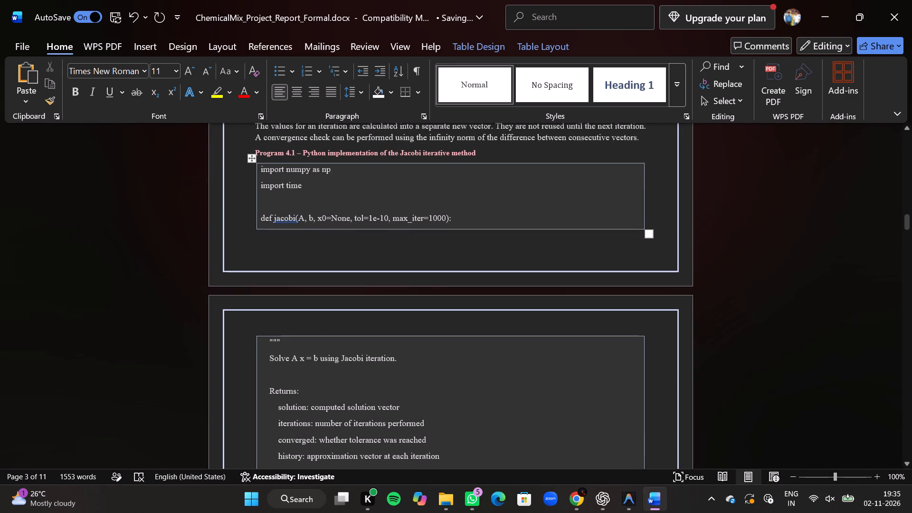
{"action": "left_click", "coordinate": [271, 208]}
{"action": "key", "text": "BackSpace"}
{"action": "key", "text": "BackSpace"}
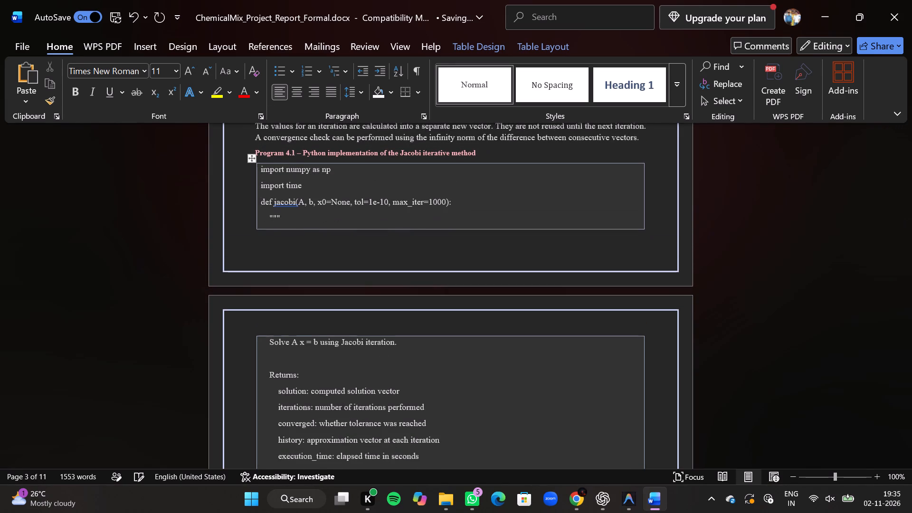
Add an empty line after the "Charts showing solution proportions" bullet and another below the "3. NUMERICAL METHODS" heading.
{"action": "scroll", "coordinate": [271, 208], "scroll_direction": "up", "scroll_amount": 1}
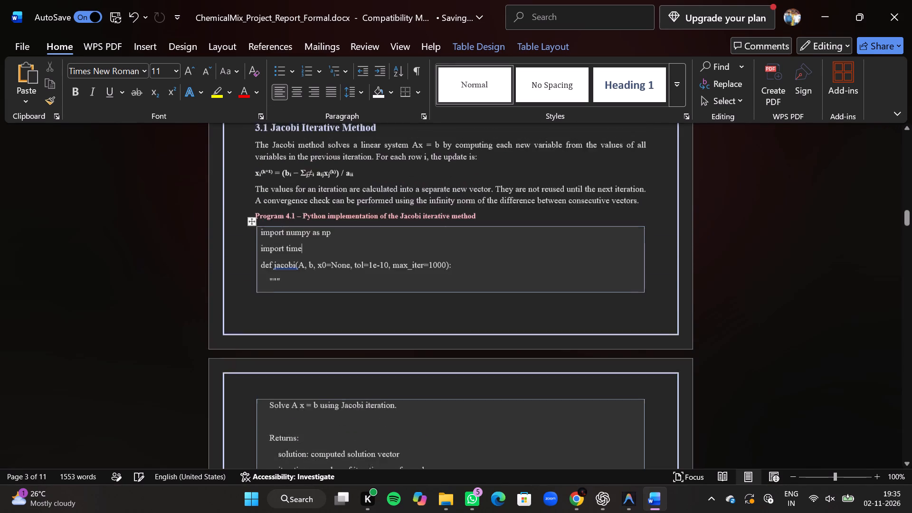
{"action": "scroll", "coordinate": [271, 208], "scroll_direction": "up", "scroll_amount": 1}
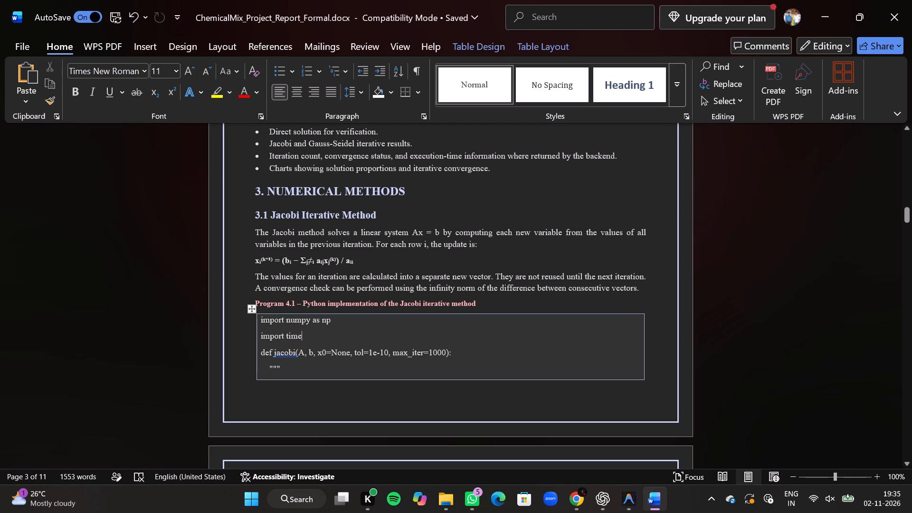
{"action": "left_click", "coordinate": [502, 171]}
{"action": "key", "text": "Return"}
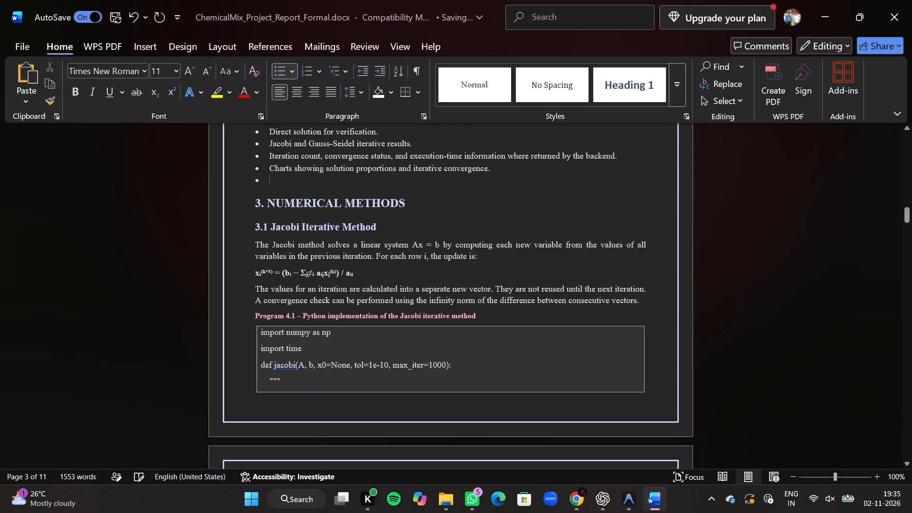
{"action": "left_click", "coordinate": [439, 201]}
{"action": "key", "text": "Return"}
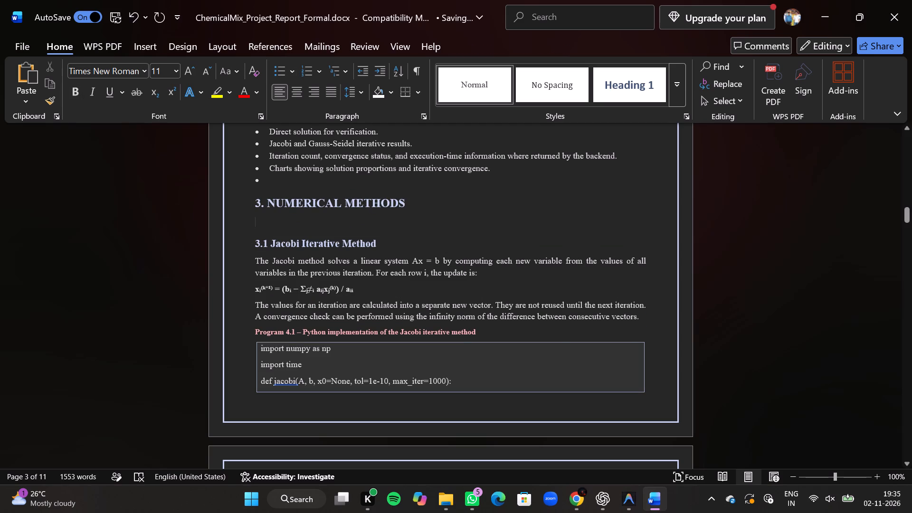
Insert four empty lines after the convergence check paragraph to push the Program 4.1 caption and listing onto the next page.
{"action": "left_click", "coordinate": [643, 319]}
{"action": "key", "text": "Return"}
{"action": "key", "text": "Return"}
{"action": "key", "text": "Return"}
{"action": "key", "text": "Return"}
Remove the blank line above "Returns:" in the docstring of the Jacobi listing.
{"action": "scroll", "coordinate": [643, 319], "scroll_direction": "down", "scroll_amount": 2}
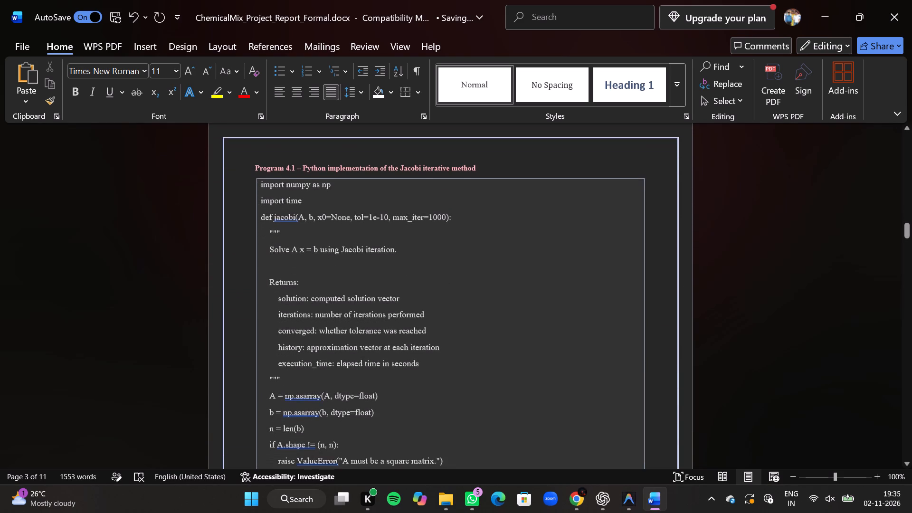
{"action": "left_click", "coordinate": [352, 260]}
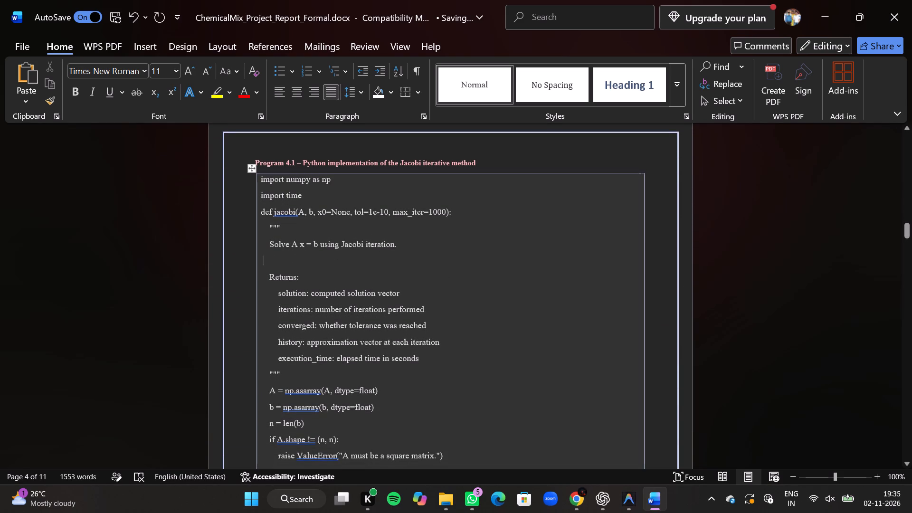
{"action": "key", "text": "BackSpace"}
{"action": "key", "text": "BackSpace"}
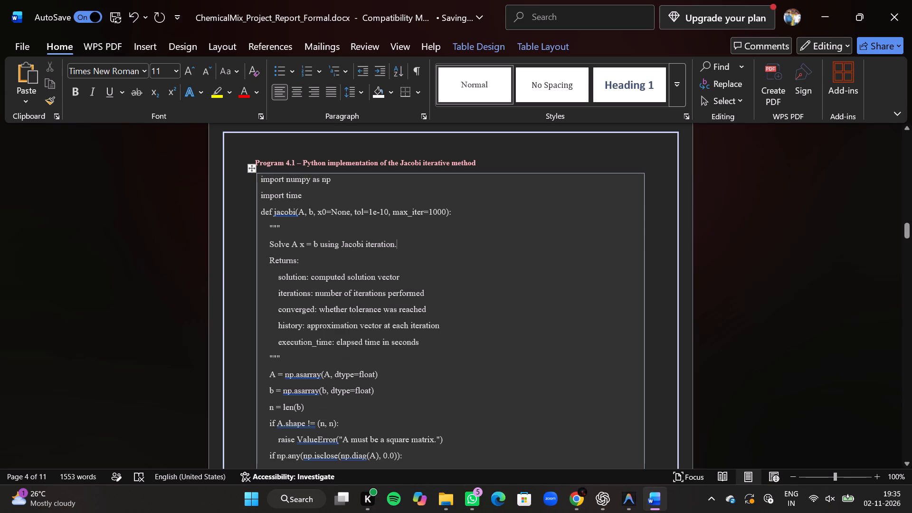
Move "tol=1e-10, max_iter=1000" out of the jacobi function's parameters to a new indented line below the closing docstring quotes, removing the leftover comma.
{"action": "left_click_drag", "start_coordinate": [446, 212], "coordinate": [429, 213]}
{"action": "left_click_drag", "start_coordinate": [429, 213], "coordinate": [360, 212]}
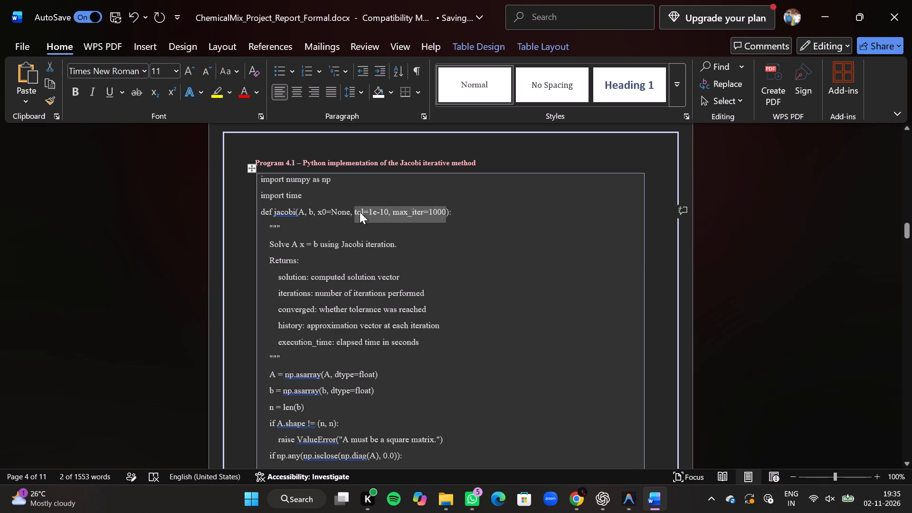
{"action": "key", "text": "ctrl+c"}
{"action": "key", "text": "BackSpace"}
{"action": "key", "text": "BackSpace"}
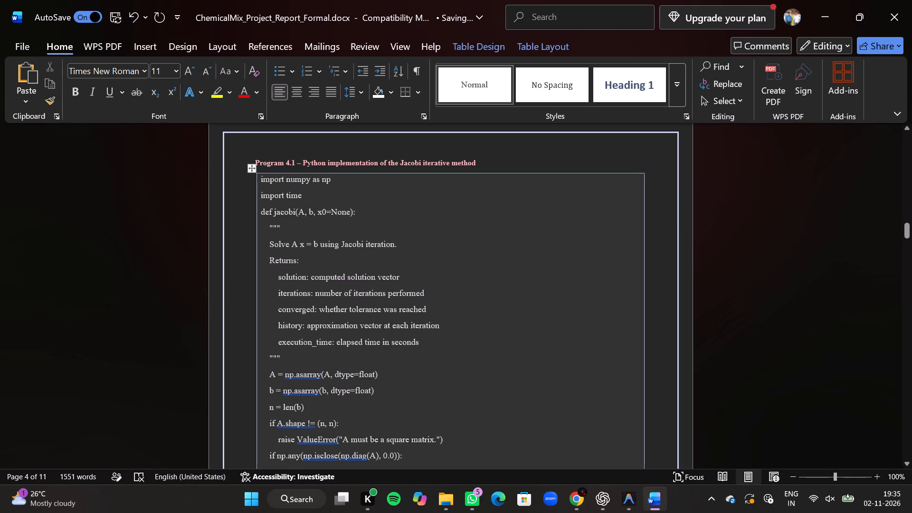
{"action": "left_click", "coordinate": [297, 361]}
{"action": "key", "text": "Return"}
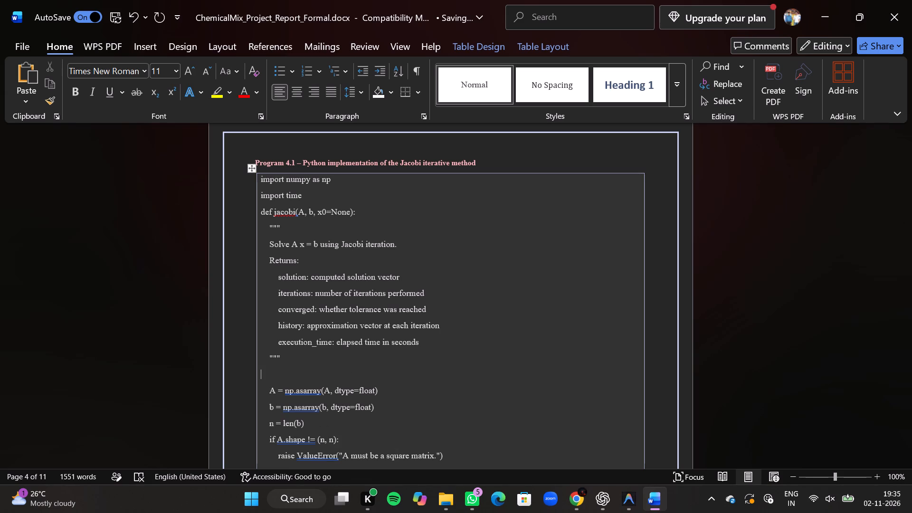
{"action": "key", "text": "space"}
{"action": "key", "text": "space"}
{"action": "key", "text": "space"}
{"action": "key", "text": "space"}
{"action": "key", "text": "space"}
{"action": "key", "text": "ctrl+v"}
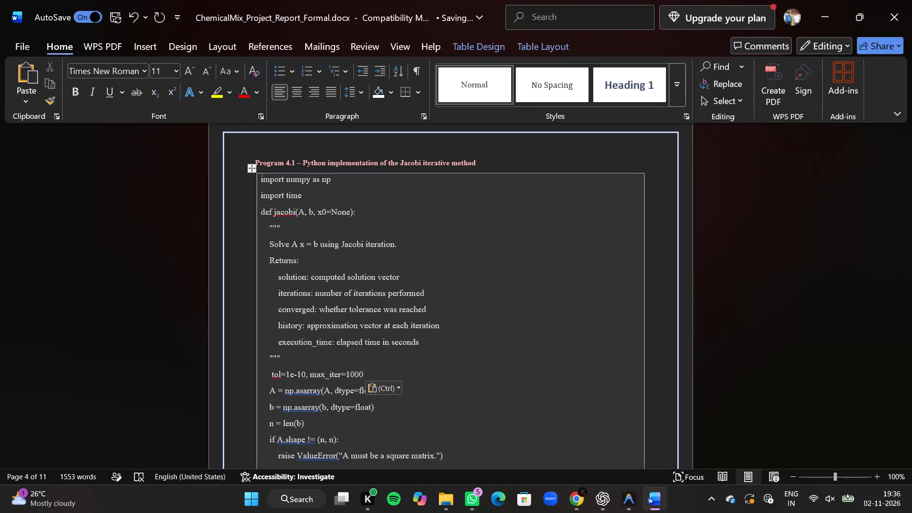
Move "max_iter=1000" in the Jacobi listing onto its own indented line below "tol=1e-10", removing the comma between them.
{"action": "key", "text": "shift+Left"}
{"action": "key", "text": "shift+Left"}
{"action": "key", "text": "shift+Left"}
{"action": "key", "text": "shift+Left"}
{"action": "key", "text": "shift+Left"}
{"action": "key", "text": "shift+Left"}
{"action": "key", "text": "shift+Left"}
{"action": "key", "text": "shift+Left"}
{"action": "key", "text": "shift+Left"}
{"action": "key", "text": "shift+Left"}
{"action": "key", "text": "shift+Left"}
{"action": "key", "text": "shift+Left"}
{"action": "key", "text": "shift+Left"}
{"action": "key", "text": "shift+Left"}
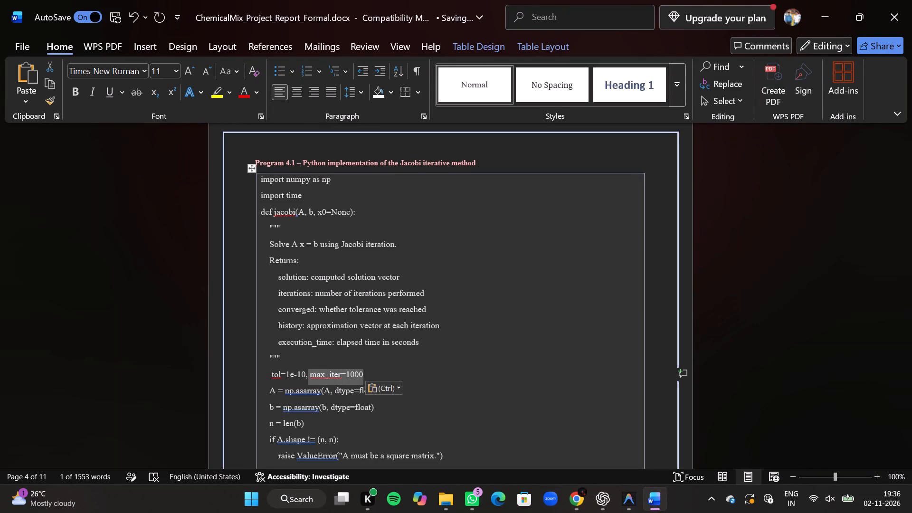
{"action": "key", "text": "ctrl+c"}
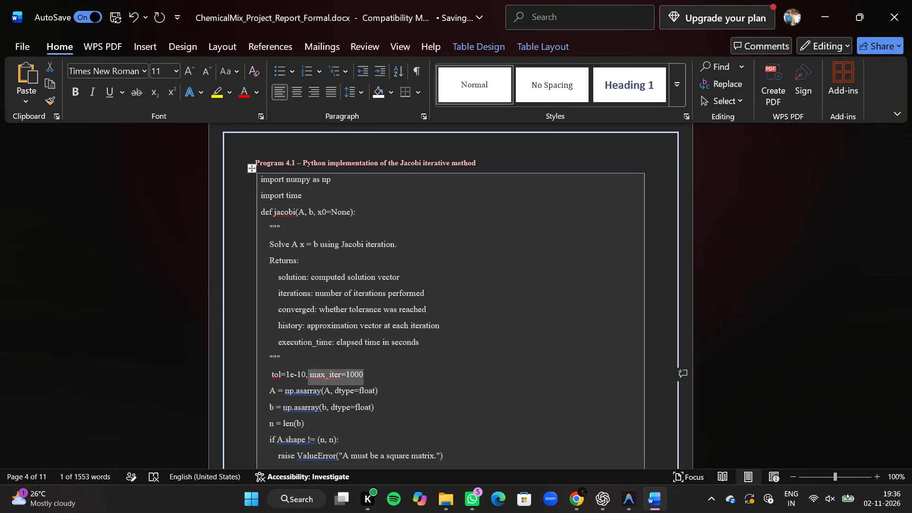
{"action": "key", "text": "BackSpace"}
{"action": "key", "text": "BackSpace"}
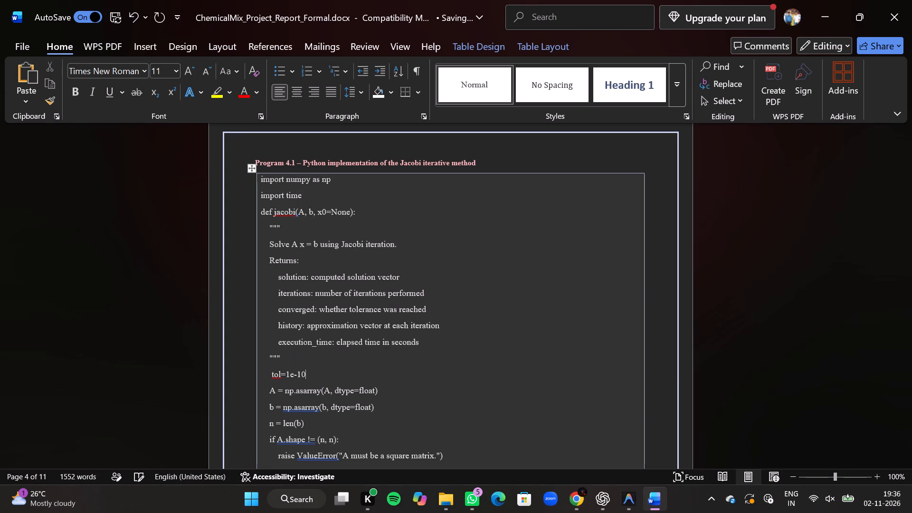
{"action": "key", "text": "Return"}
{"action": "key", "text": "space"}
{"action": "key", "text": "space"}
{"action": "key", "text": "space"}
{"action": "key", "text": "space"}
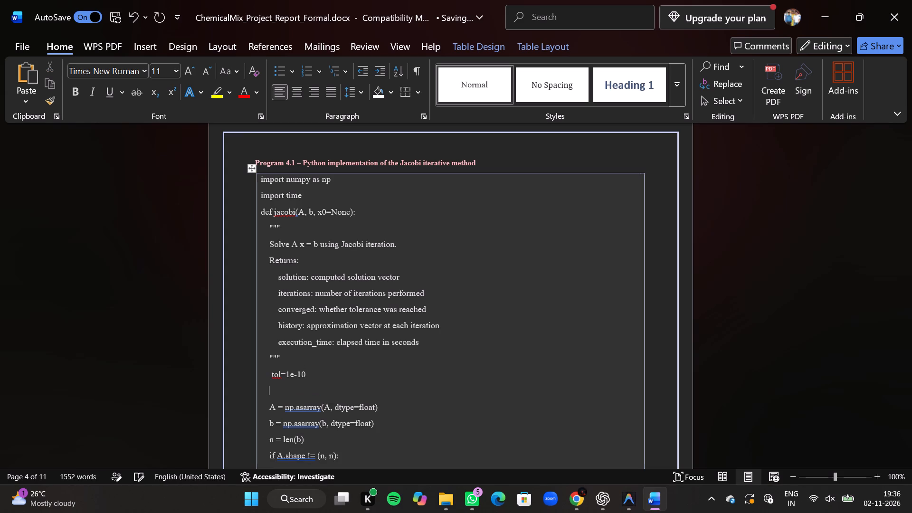
{"action": "key", "text": "space"}
{"action": "key", "text": "space"}
{"action": "key", "text": "BackSpace"}
{"action": "key", "text": "ctrl+v"}
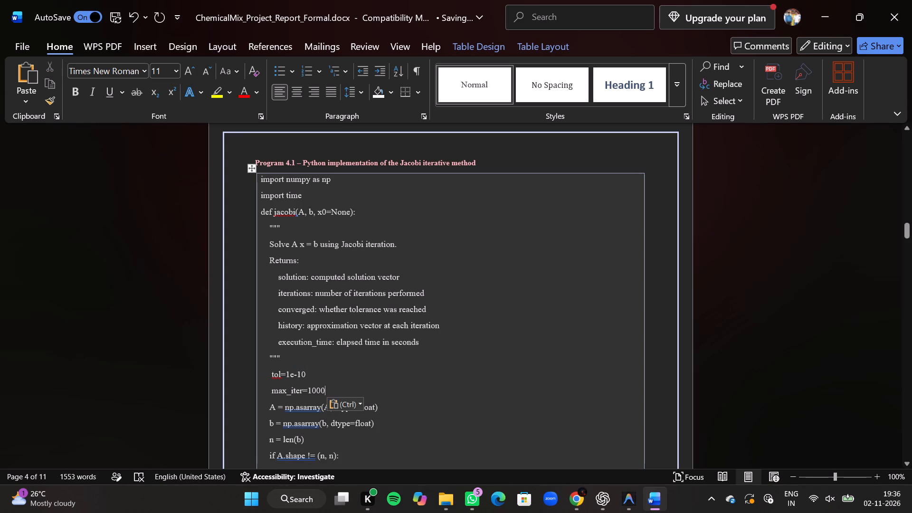
Delete the whole docstring from the jacobi function in Program 4.1, including its opening and closing triple quotes.
{"action": "scroll", "coordinate": [415, 407], "scroll_direction": "down", "scroll_amount": 1}
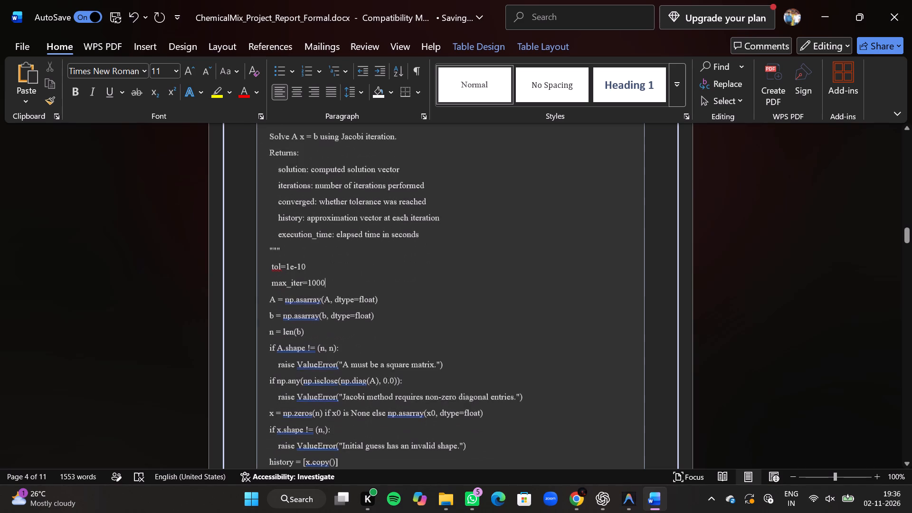
{"action": "scroll", "coordinate": [415, 407], "scroll_direction": "down", "scroll_amount": 1}
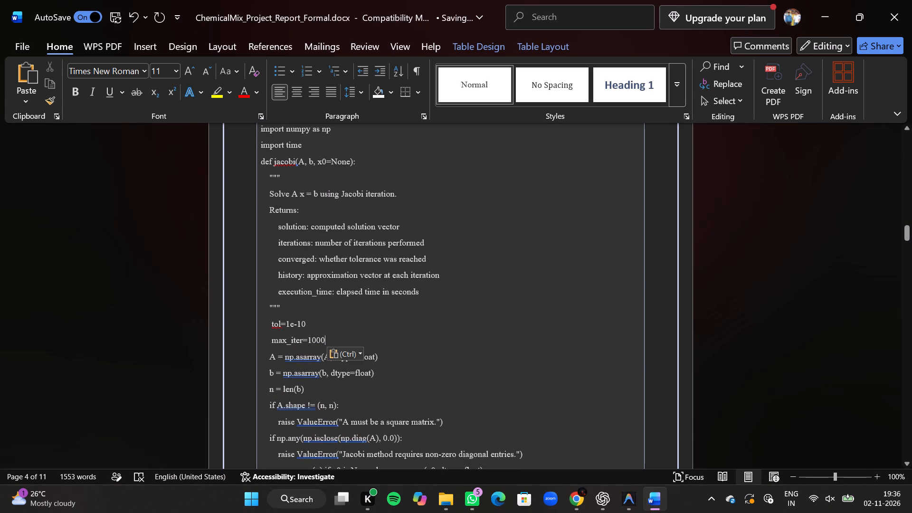
{"action": "left_click_drag", "start_coordinate": [304, 307], "coordinate": [274, 246]}
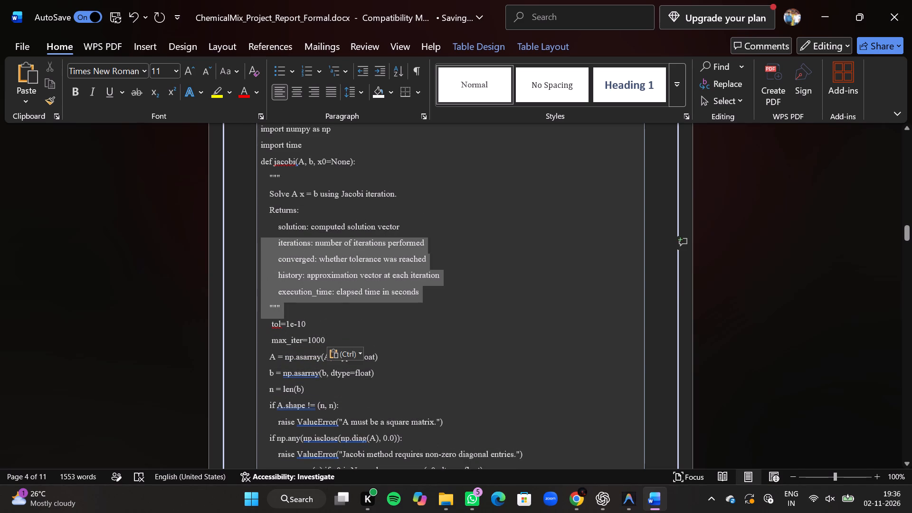
{"action": "left_click_drag", "start_coordinate": [274, 246], "coordinate": [267, 183]}
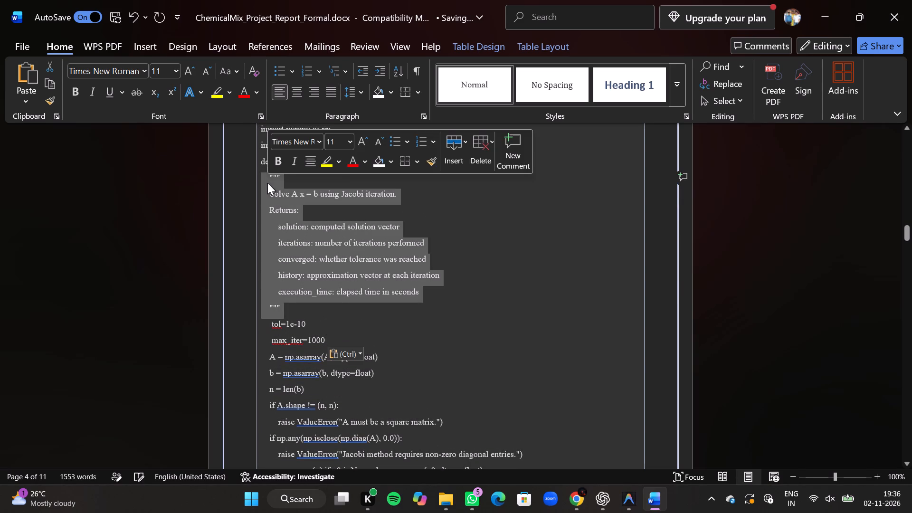
{"action": "key", "text": "BackSpace"}
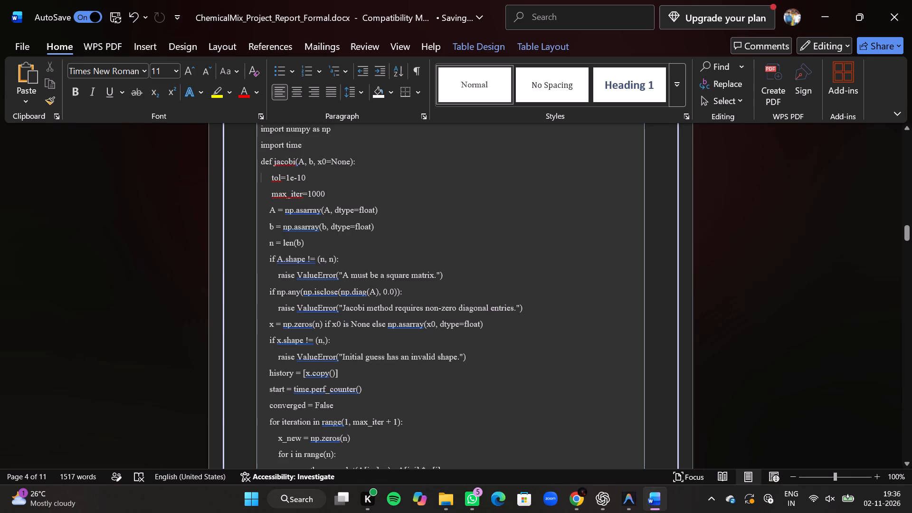
Delete the docstring text, from "Solve A x = b" through the execution_time line with its quotes, in the gauss_seidel function of Program 4.2.
{"action": "scroll", "coordinate": [303, 275], "scroll_direction": "right", "scroll_amount": 1}
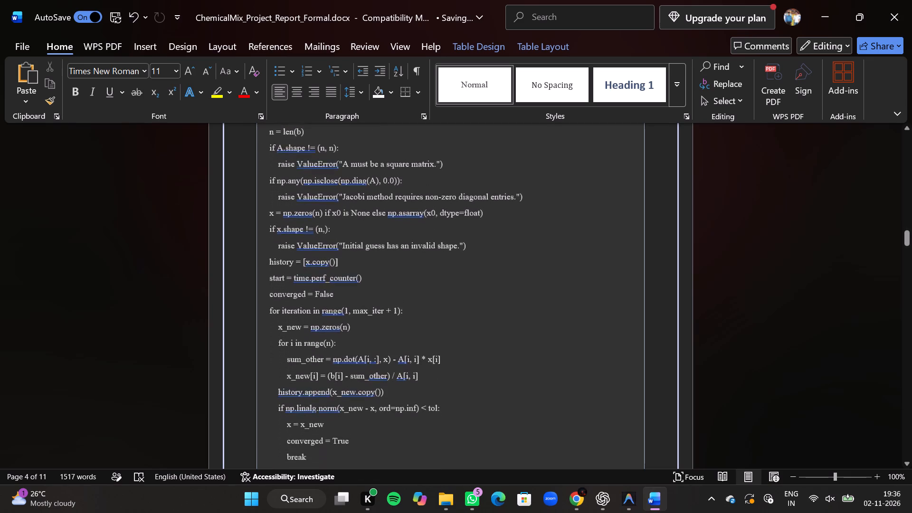
{"action": "scroll", "coordinate": [303, 275], "scroll_direction": "right", "scroll_amount": 2}
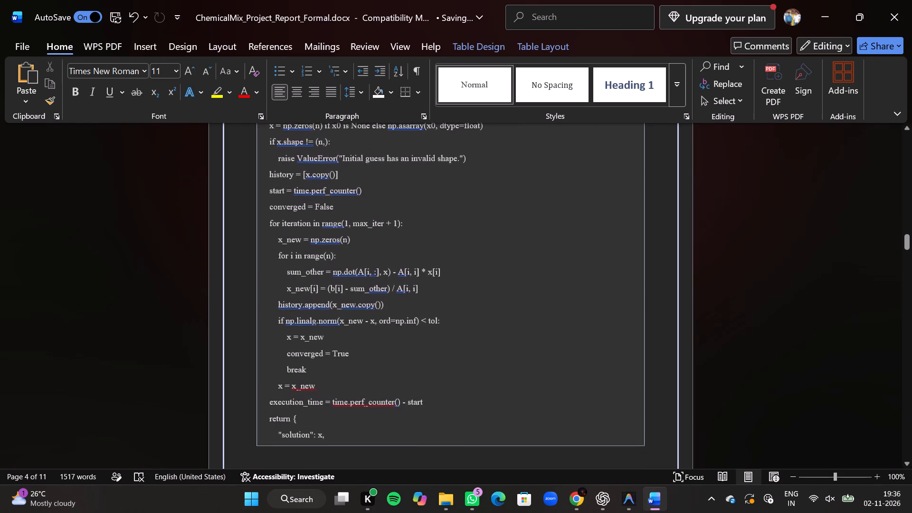
{"action": "scroll", "coordinate": [303, 275], "scroll_direction": "right", "scroll_amount": 2}
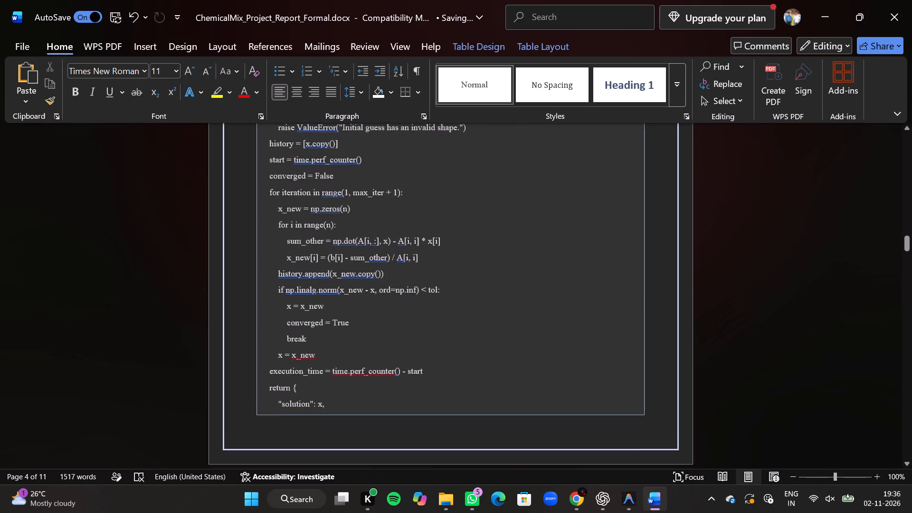
{"action": "scroll", "coordinate": [303, 275], "scroll_direction": "right", "scroll_amount": 1}
{"action": "scroll", "coordinate": [303, 275], "scroll_direction": "down", "scroll_amount": 2}
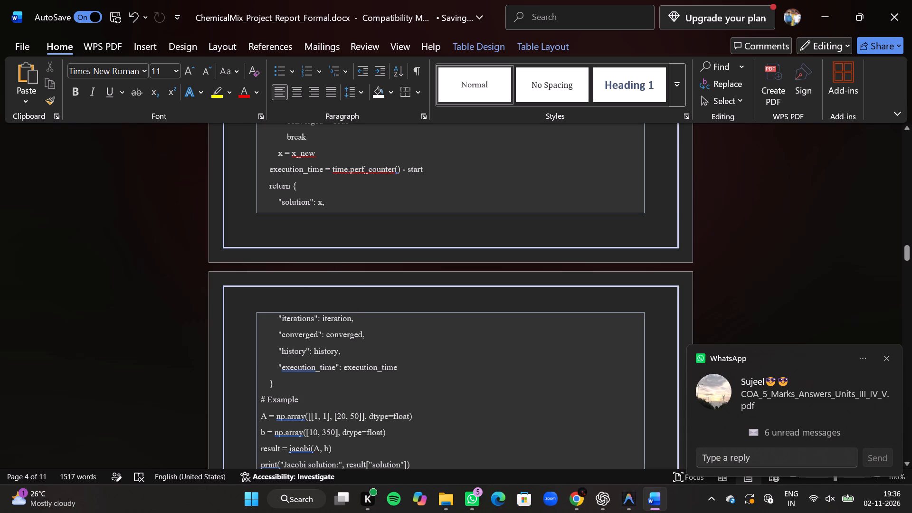
{"action": "scroll", "coordinate": [284, 383], "scroll_direction": "right", "scroll_amount": 1}
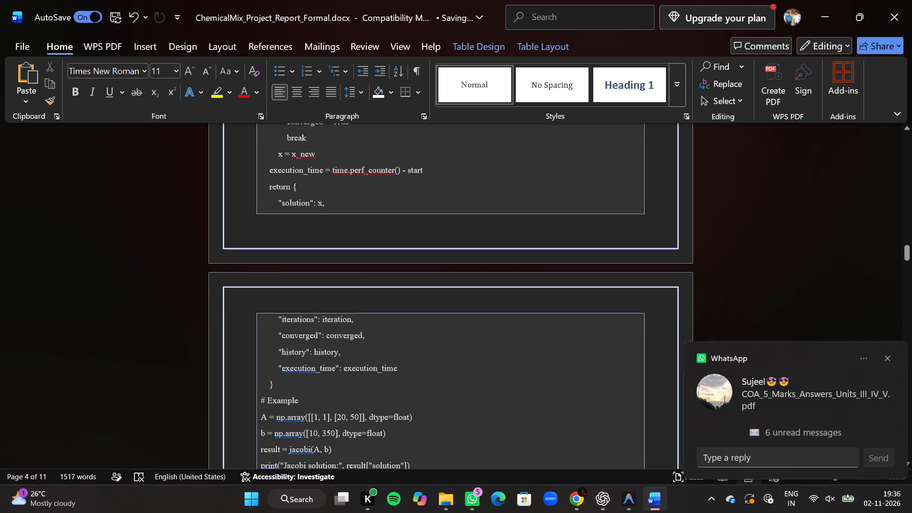
{"action": "scroll", "coordinate": [284, 383], "scroll_direction": "right", "scroll_amount": 1}
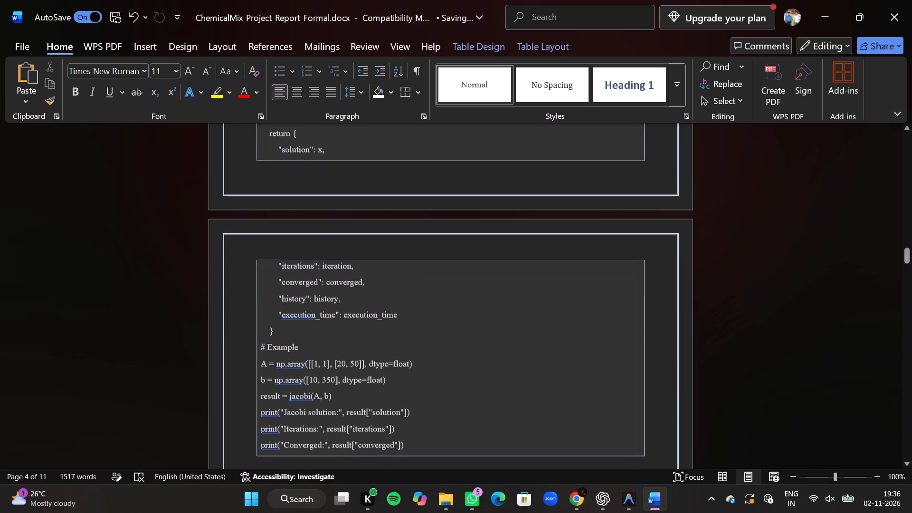
{"action": "scroll", "coordinate": [284, 383], "scroll_direction": "right", "scroll_amount": 1}
{"action": "scroll", "coordinate": [284, 383], "scroll_direction": "down", "scroll_amount": 3}
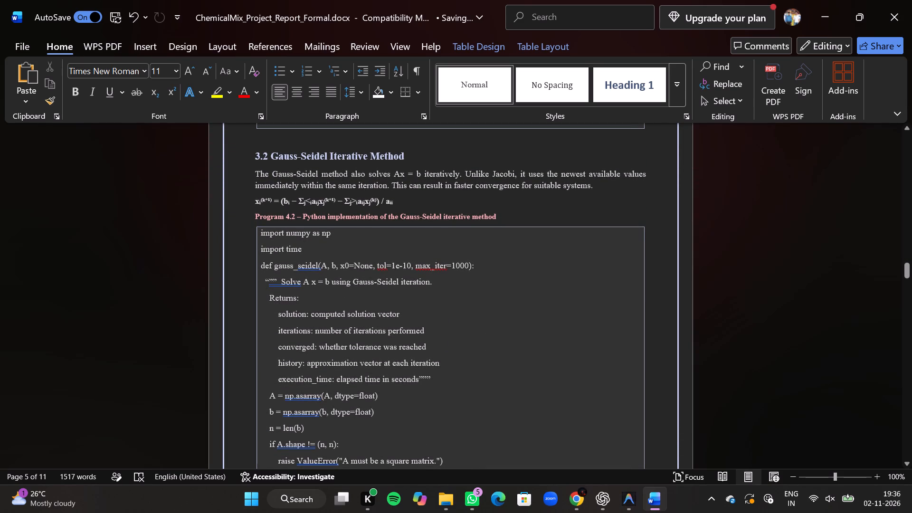
{"action": "left_click_drag", "start_coordinate": [444, 380], "coordinate": [266, 288]}
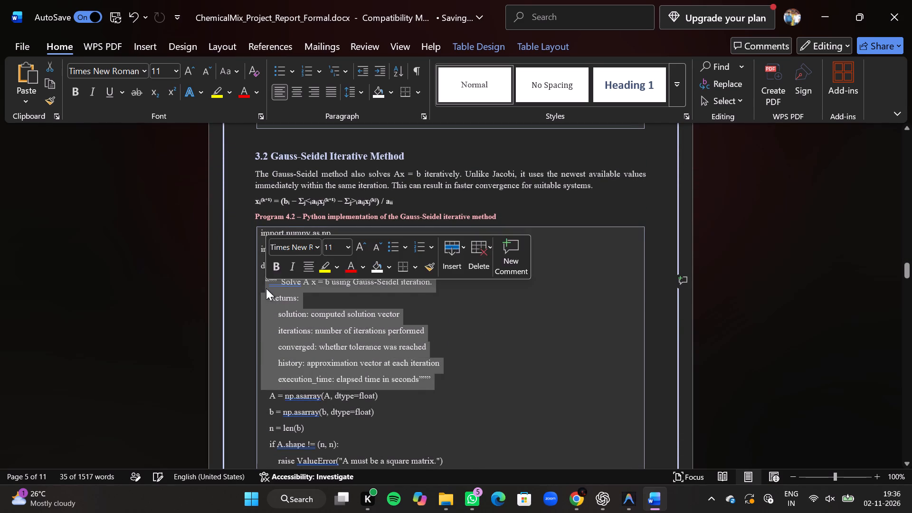
{"action": "key", "text": "BackSpace"}
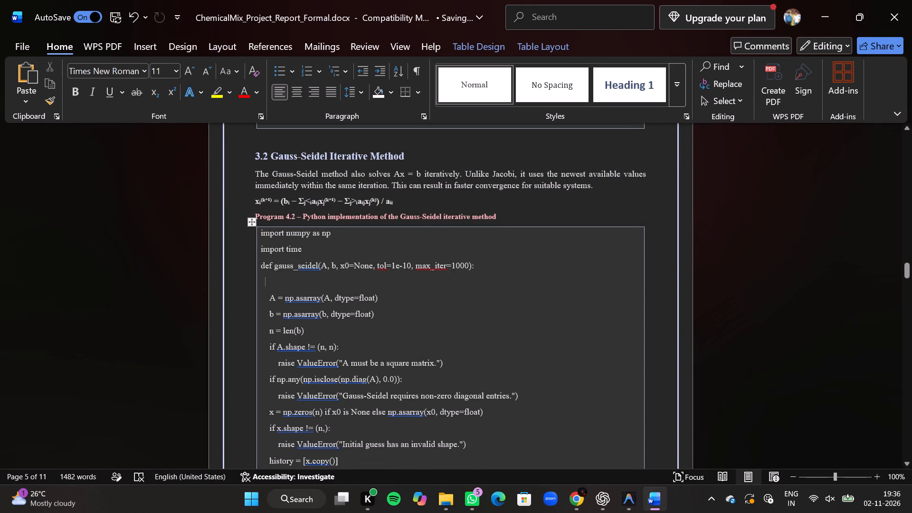
Indent the empty line below the gauss_seidel definition and paste the copied "max_iter=1000" there.
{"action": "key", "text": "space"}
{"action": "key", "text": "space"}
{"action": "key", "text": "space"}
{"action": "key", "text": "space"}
{"action": "key", "text": "BackSpace"}
{"action": "key", "text": "ctrl+v"}
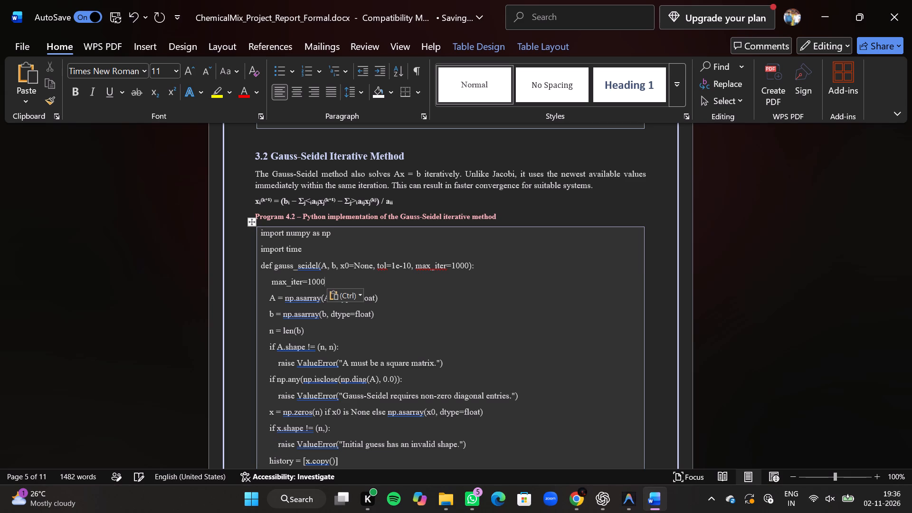
Insert a matching indented line below "max_iter=1000" containing "tol=1e-10, max_iter=1000" from the clipboard history.
{"action": "key", "text": "Return"}
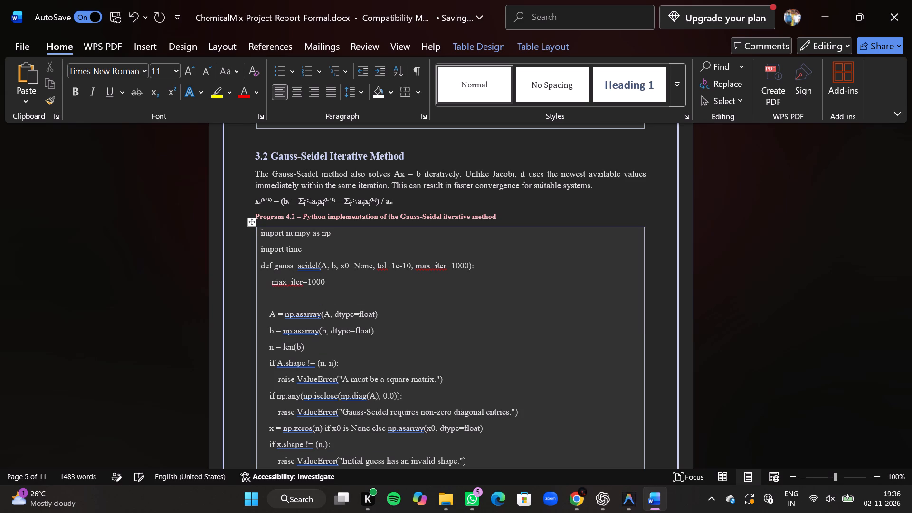
{"action": "key", "text": "space"}
{"action": "key", "text": "space"}
{"action": "key", "text": "space"}
{"action": "key", "text": "space"}
{"action": "key", "text": "space"}
{"action": "key", "text": "space"}
{"action": "key", "text": "BackSpace"}
{"action": "key", "text": "super+v"}
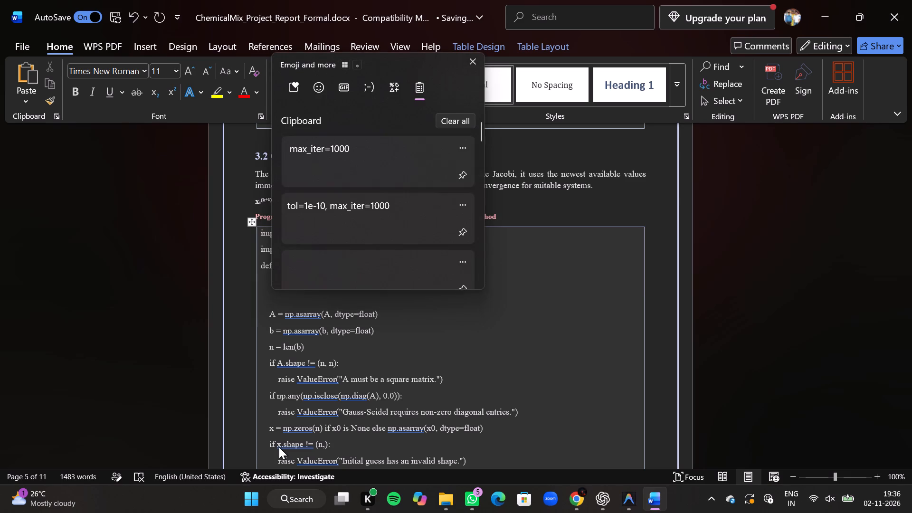
{"action": "key", "text": "Left"}
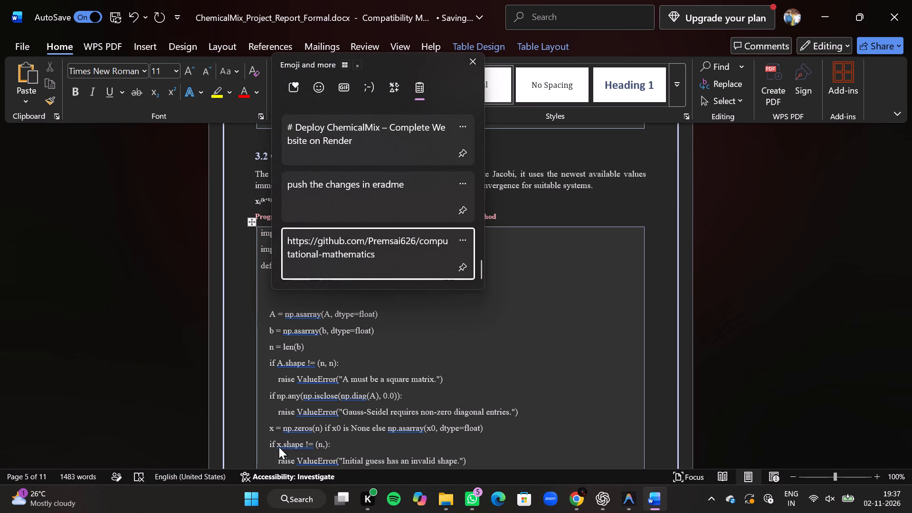
{"action": "key", "text": "Up"}
{"action": "key", "text": "Up"}
{"action": "key", "text": "Up"}
{"action": "key", "text": "Up"}
{"action": "key", "text": "Up"}
{"action": "key", "text": "Up"}
{"action": "key", "text": "Up"}
{"action": "key", "text": "Up"}
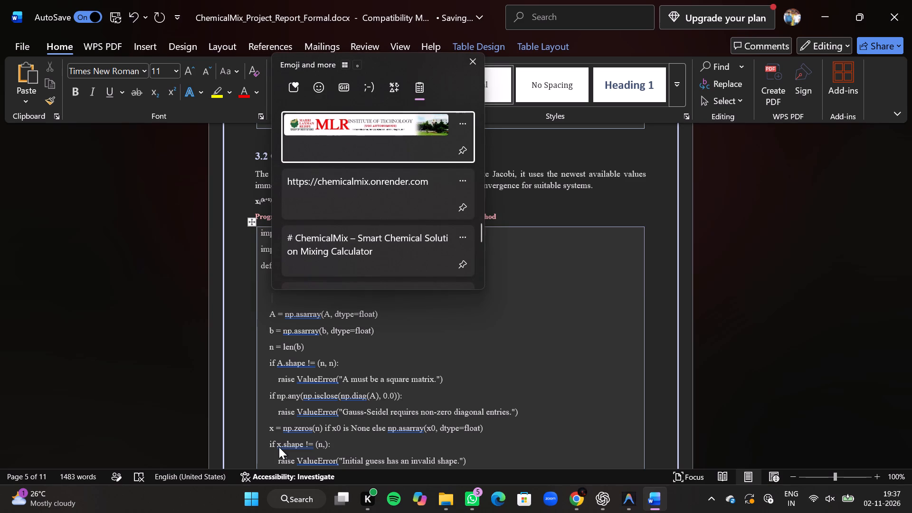
{"action": "key", "text": "Down"}
{"action": "key", "text": "Down"}
{"action": "key", "text": "Down"}
{"action": "key", "text": "Down"}
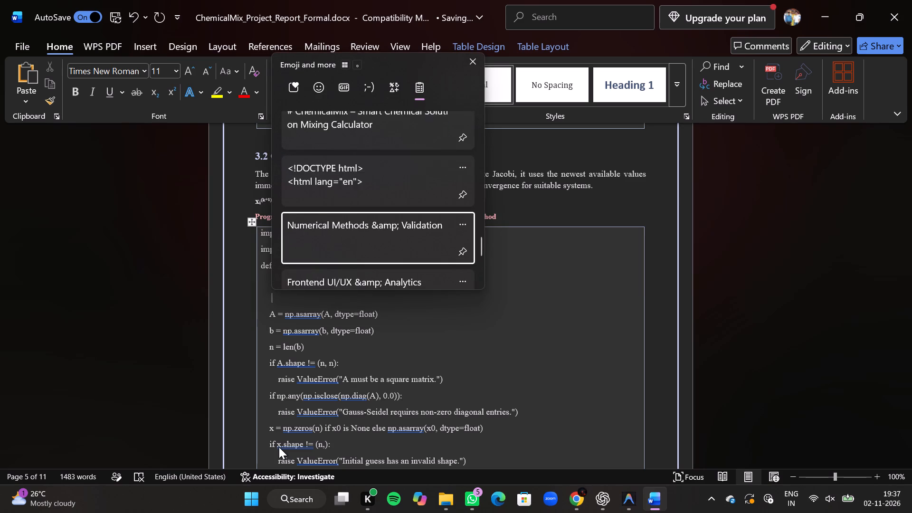
{"action": "key", "text": "Down"}
{"action": "key", "text": "Up"}
{"action": "key", "text": "Up"}
{"action": "key", "text": "Up"}
{"action": "key", "text": "Up"}
{"action": "key", "text": "Up"}
{"action": "key", "text": "Up"}
{"action": "key", "text": "Up"}
{"action": "key", "text": "Up"}
{"action": "key", "text": "Up"}
{"action": "key", "text": "Up"}
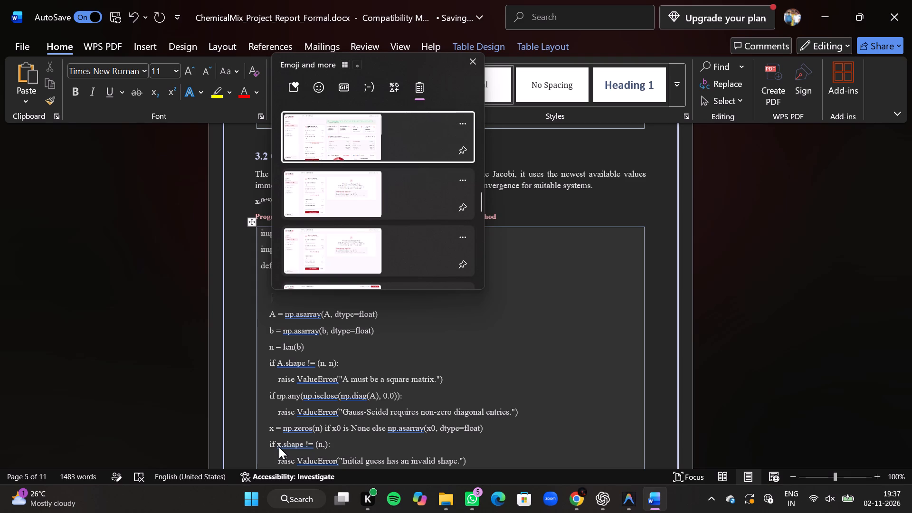
{"action": "key", "text": "Up"}
{"action": "key", "text": "Up"}
{"action": "key", "text": "Up"}
{"action": "key", "text": "Up"}
{"action": "key", "text": "Up"}
{"action": "key", "text": "Up"}
{"action": "key", "text": "Up"}
{"action": "key", "text": "Up"}
{"action": "key", "text": "Up"}
{"action": "key", "text": "Up"}
{"action": "key", "text": "Up"}
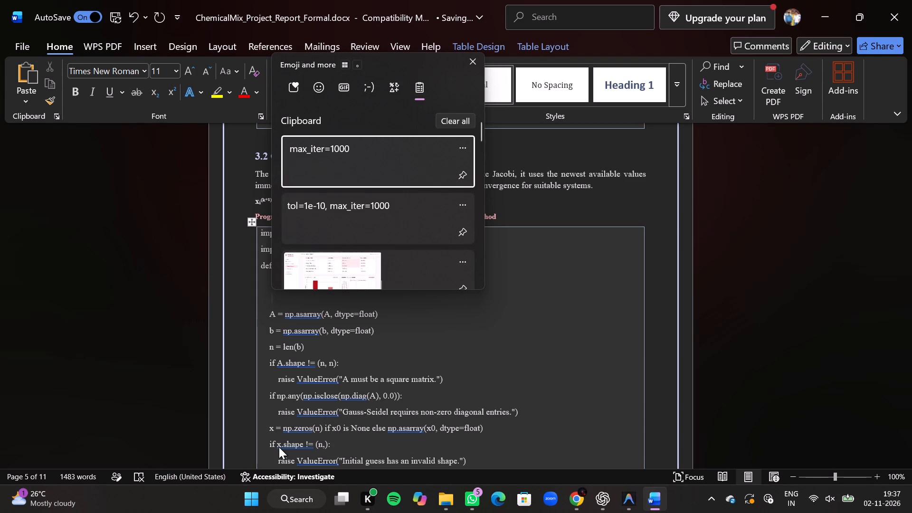
{"action": "key", "text": "Up"}
{"action": "key", "text": "Down"}
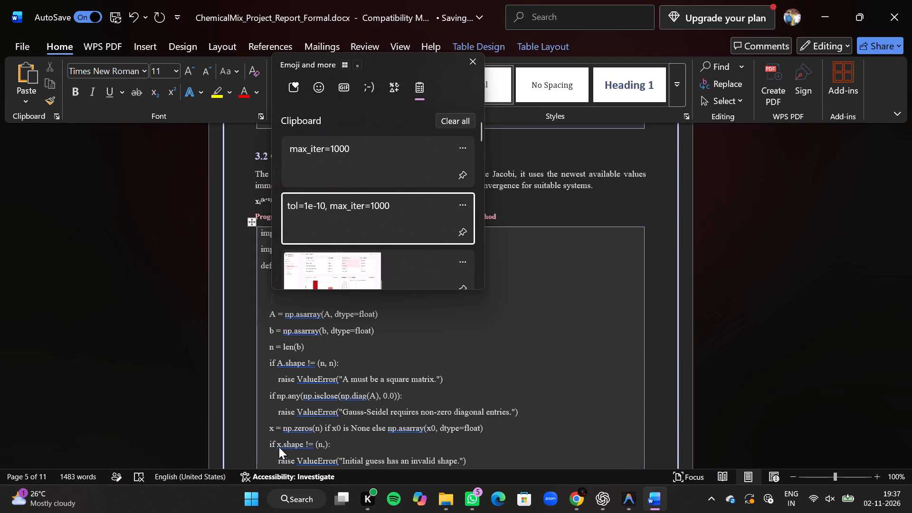
{"action": "key", "text": "Return"}
{"action": "key", "text": "ctrl+v"}
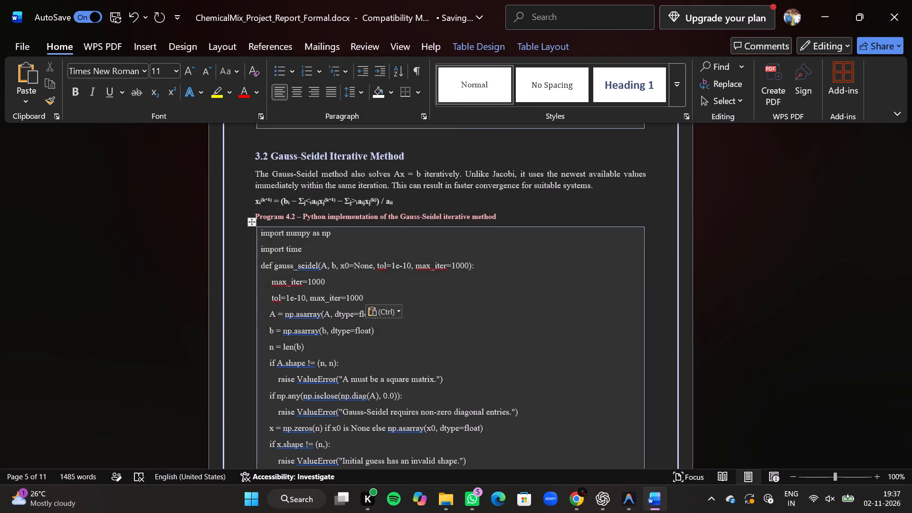
Trim the inserted line in the Gauss-Seidel listing to "tol=1e-10".
{"action": "key", "text": "BackSpace"}
{"action": "key", "text": "BackSpace"}
{"action": "key", "text": "BackSpace"}
{"action": "key", "text": "BackSpace"}
{"action": "key", "text": "BackSpace"}
{"action": "key", "text": "BackSpace"}
{"action": "key", "text": "BackSpace"}
{"action": "key", "text": "BackSpace"}
{"action": "key", "text": "BackSpace"}
{"action": "key", "text": "BackSpace"}
{"action": "key", "text": "BackSpace"}
{"action": "key", "text": "BackSpace"}
{"action": "key", "text": "BackSpace"}
{"action": "key", "text": "BackSpace"}
{"action": "key", "text": "BackSpace"}
{"action": "key", "text": "BackSpace"}
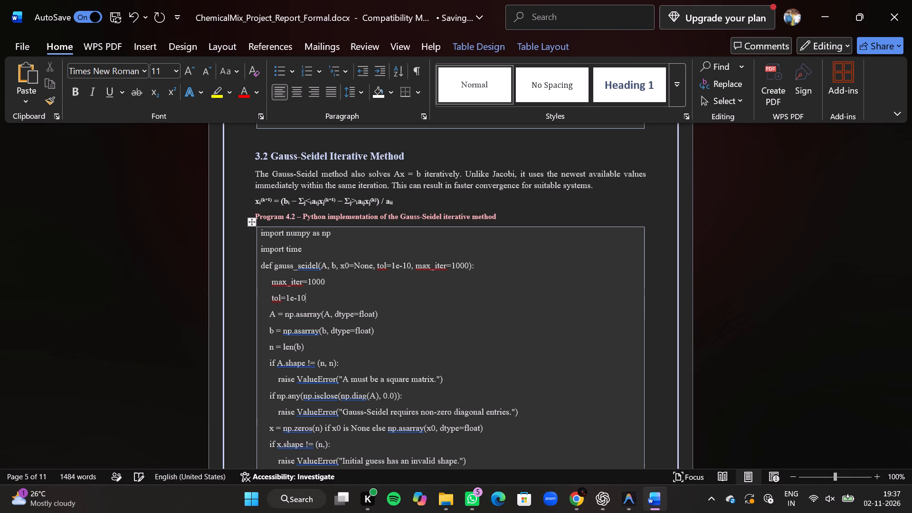
Review the rest of the Gauss-Seidel listing and the Sample Calculation section for page layout.
{"action": "scroll", "coordinate": [279, 447], "scroll_direction": "down", "scroll_amount": 2}
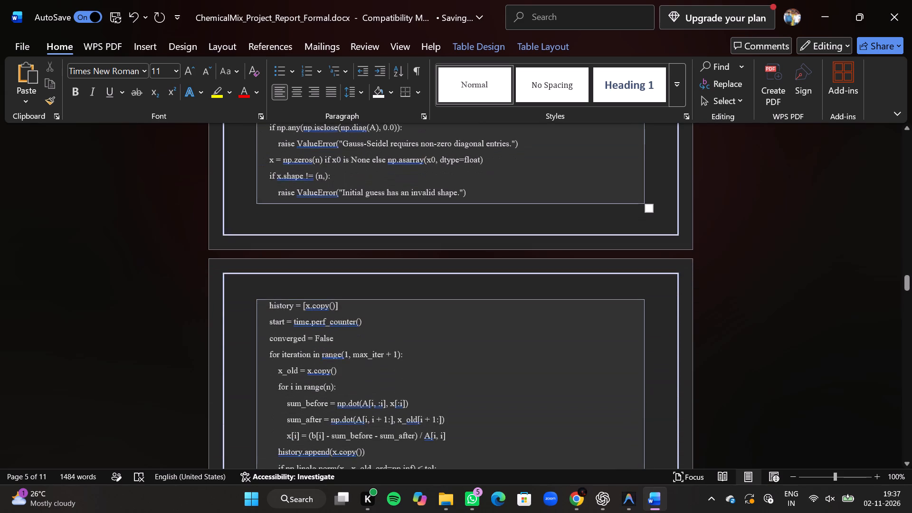
{"action": "scroll", "coordinate": [279, 447], "scroll_direction": "down", "scroll_amount": 3}
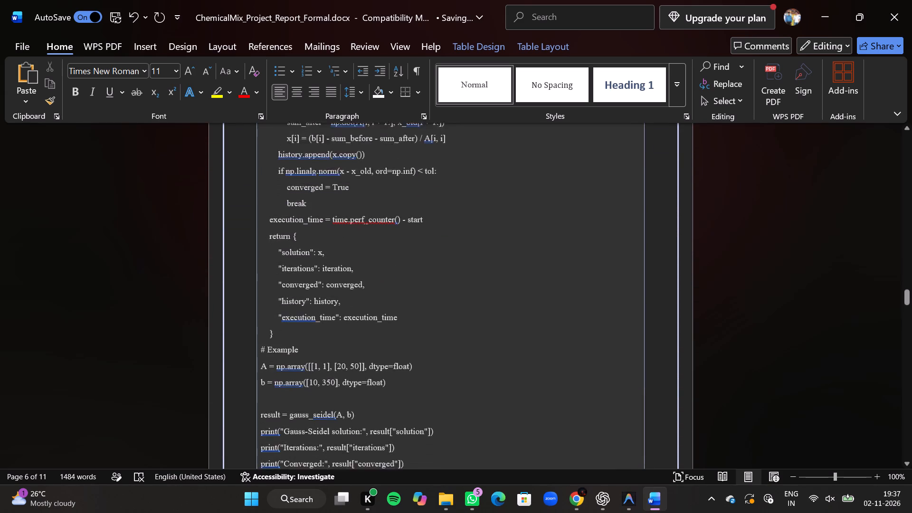
{"action": "scroll", "coordinate": [279, 447], "scroll_direction": "down", "scroll_amount": 2}
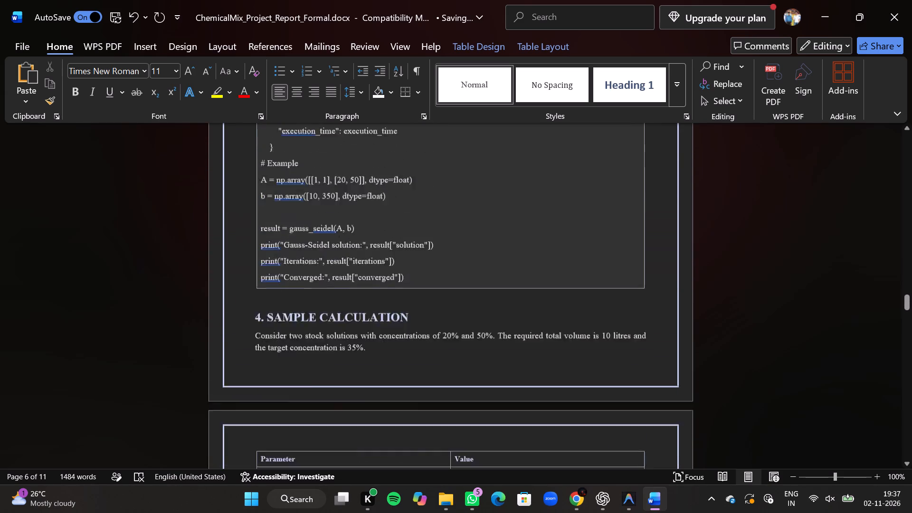
{"action": "scroll", "coordinate": [279, 447], "scroll_direction": "down", "scroll_amount": 1}
{"action": "scroll", "coordinate": [279, 447], "scroll_direction": "up", "scroll_amount": 1}
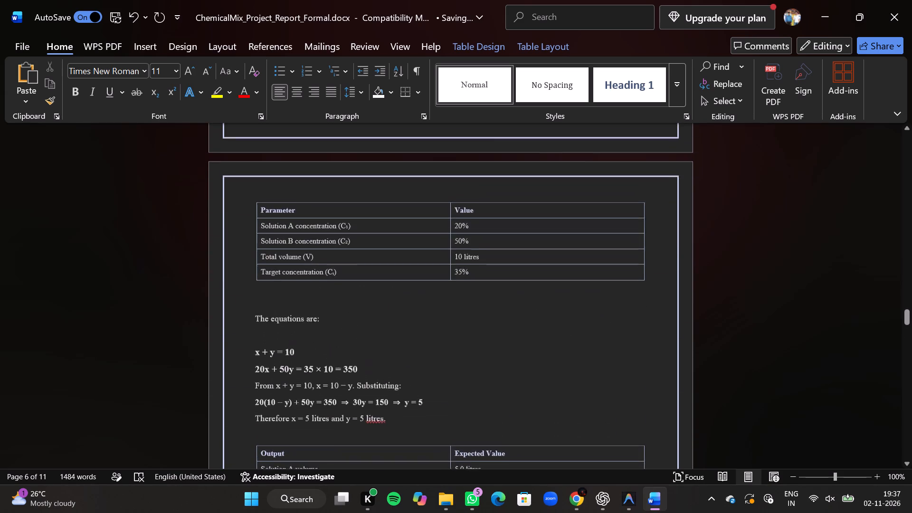
{"action": "scroll", "coordinate": [279, 447], "scroll_direction": "up", "scroll_amount": 1}
Delete the paragraph beginning "The application uses a browser-based frontend" above the "1. INTRODUCTION" heading, along with one blank line after it.
{"action": "scroll", "coordinate": [279, 447], "scroll_direction": "down", "scroll_amount": 1}
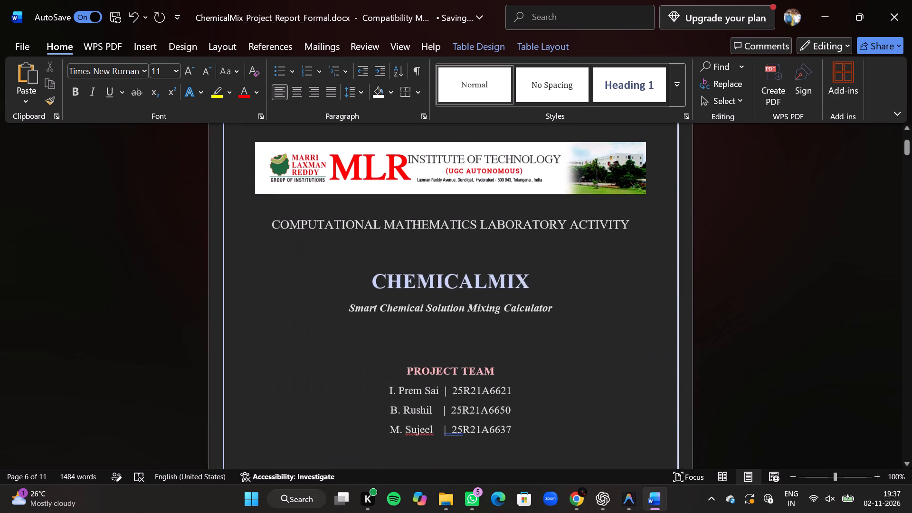
{"action": "scroll", "coordinate": [279, 447], "scroll_direction": "down", "scroll_amount": 3}
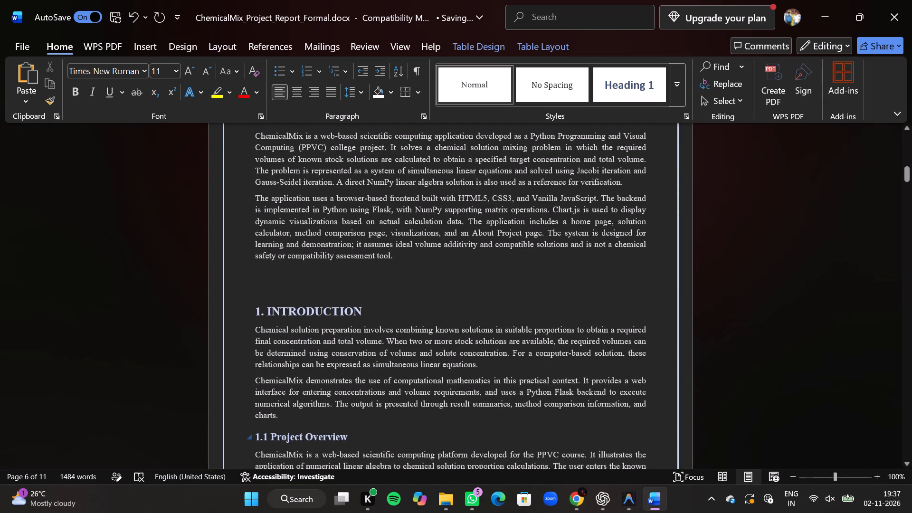
{"action": "left_click_drag", "start_coordinate": [405, 259], "coordinate": [258, 202]}
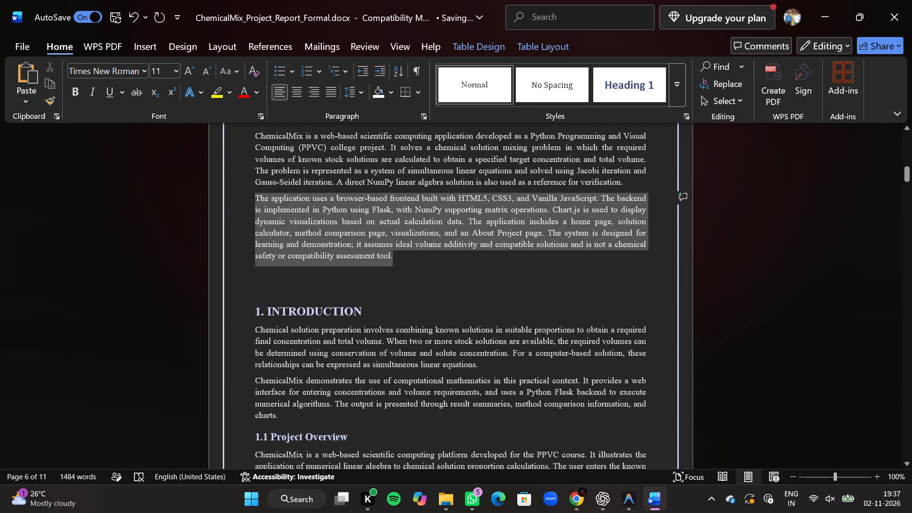
{"action": "left_click_drag", "start_coordinate": [258, 202], "coordinate": [257, 202]}
{"action": "key", "text": "BackSpace"}
{"action": "key", "text": "BackSpace"}
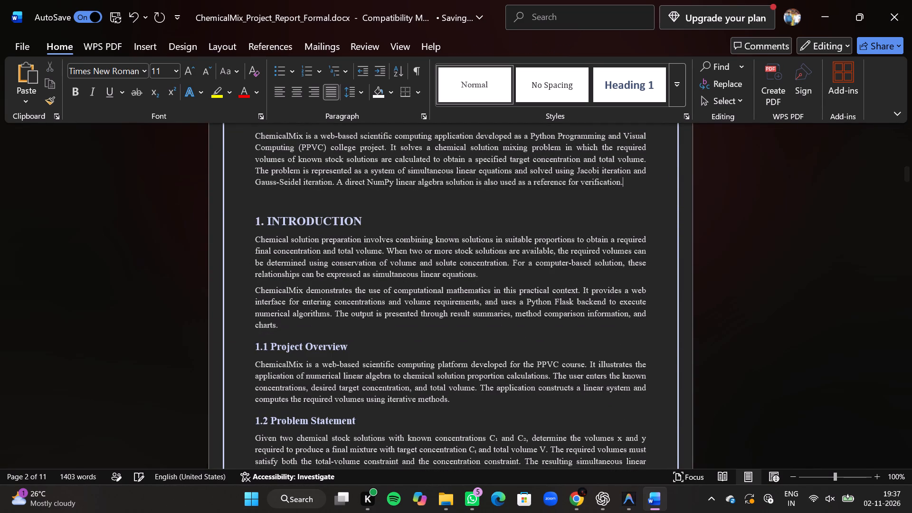
Remove three blank lines between the convergence check paragraph and the Program 4.1 caption.
{"action": "scroll", "coordinate": [255, 248], "scroll_direction": "right", "scroll_amount": 3}
{"action": "scroll", "coordinate": [255, 248], "scroll_direction": "down", "scroll_amount": 1}
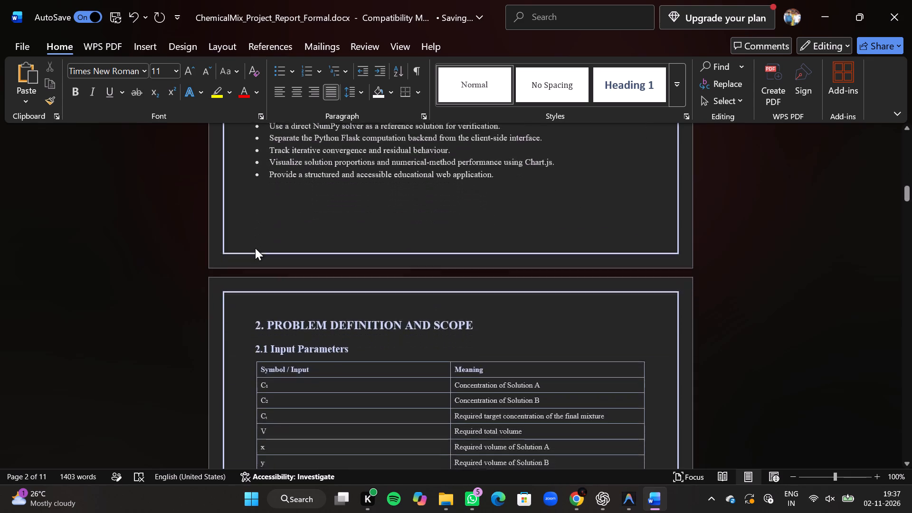
{"action": "scroll", "coordinate": [255, 248], "scroll_direction": "down", "scroll_amount": 4}
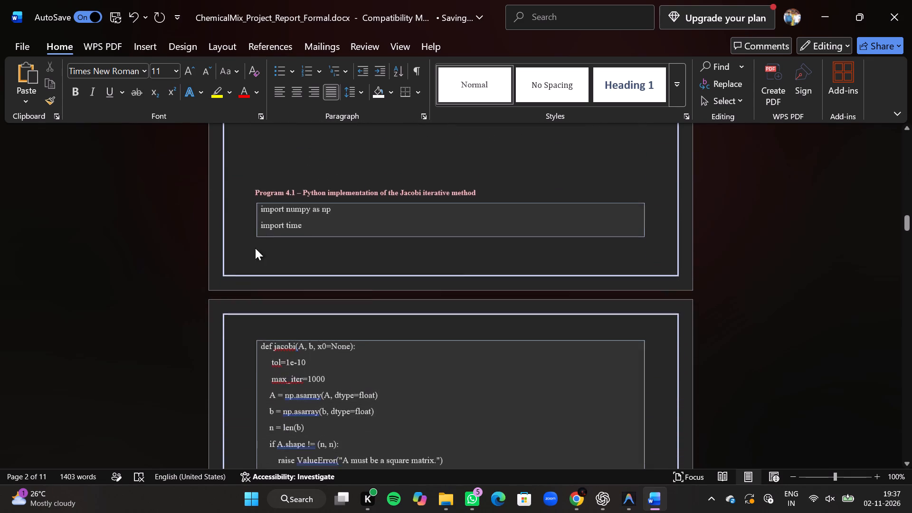
{"action": "scroll", "coordinate": [255, 248], "scroll_direction": "down", "scroll_amount": 1}
{"action": "scroll", "coordinate": [255, 248], "scroll_direction": "up", "scroll_amount": 1}
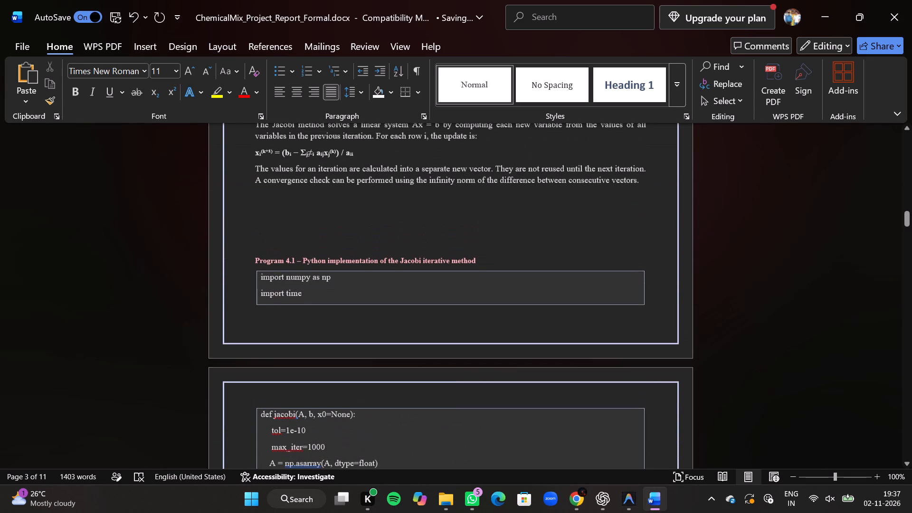
{"action": "left_click", "coordinate": [271, 240]}
{"action": "key", "text": "BackSpace"}
{"action": "key", "text": "BackSpace"}
{"action": "key", "text": "BackSpace"}
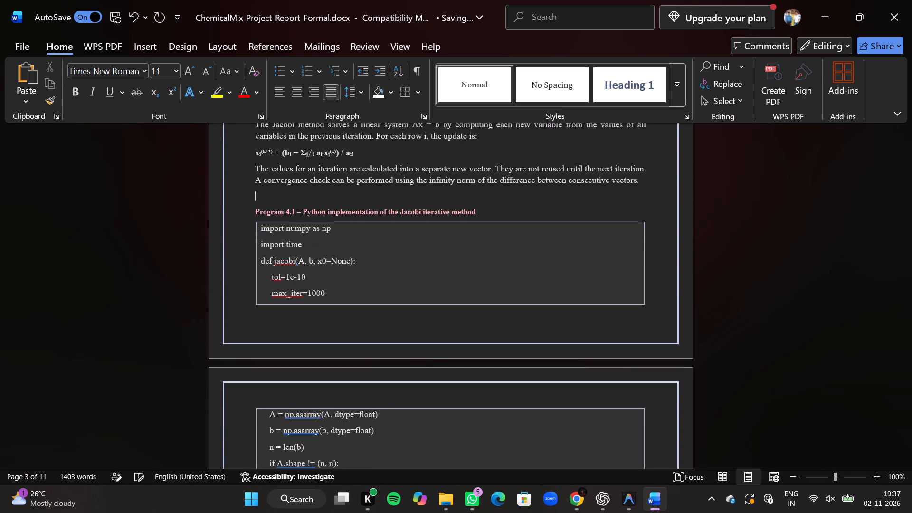
Remove one blank line above "The equations are:" in the Sample Calculation section.
{"action": "scroll", "coordinate": [271, 240], "scroll_direction": "down", "scroll_amount": 3}
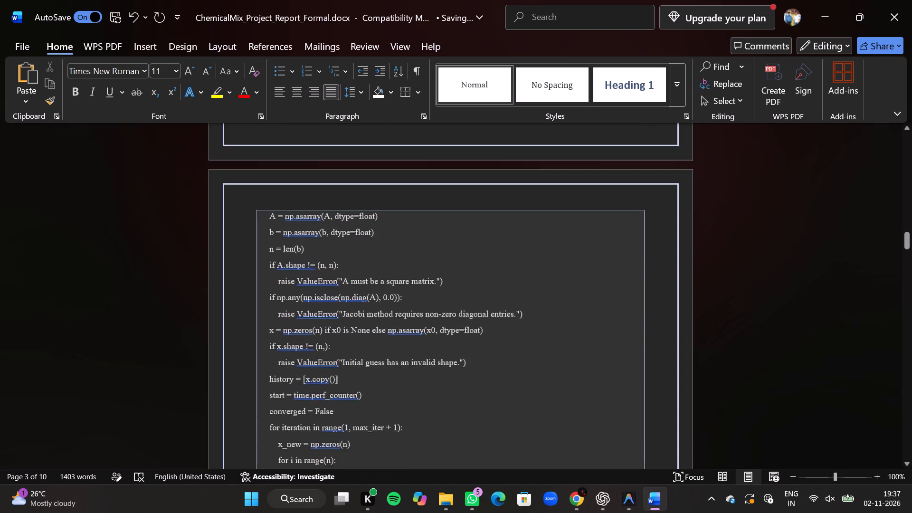
{"action": "scroll", "coordinate": [271, 240], "scroll_direction": "down", "scroll_amount": 3}
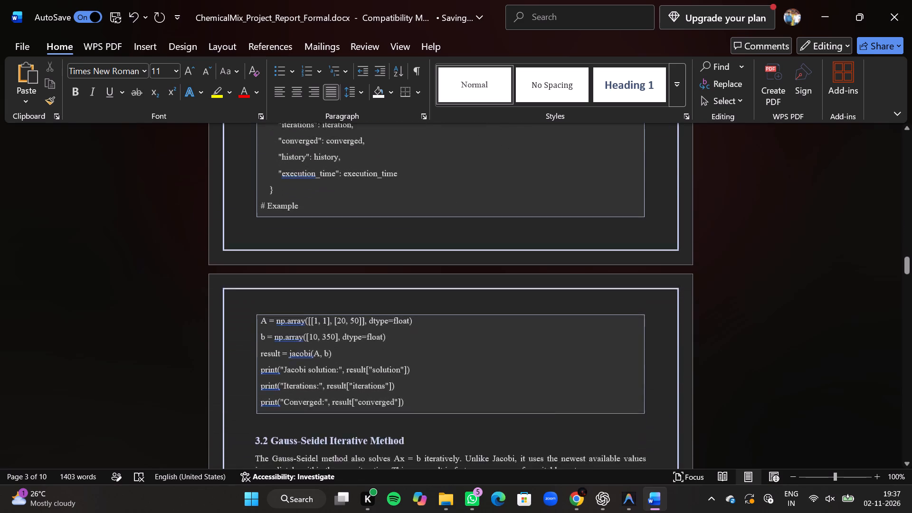
{"action": "scroll", "coordinate": [271, 240], "scroll_direction": "down", "scroll_amount": 4}
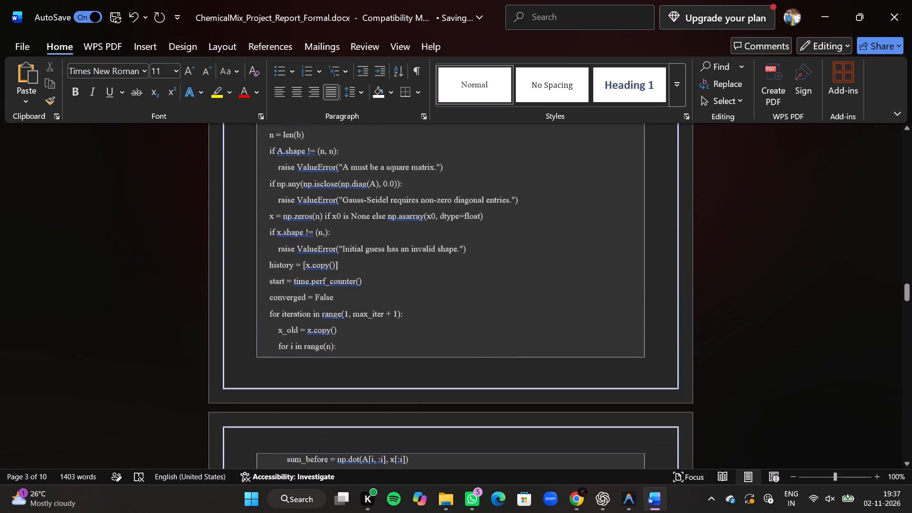
{"action": "scroll", "coordinate": [271, 240], "scroll_direction": "down", "scroll_amount": 4}
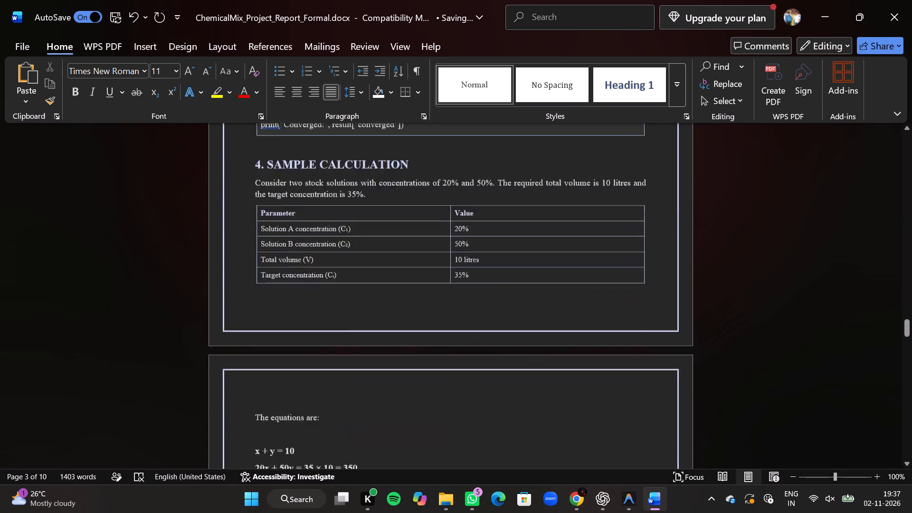
{"action": "scroll", "coordinate": [271, 240], "scroll_direction": "down", "scroll_amount": 2}
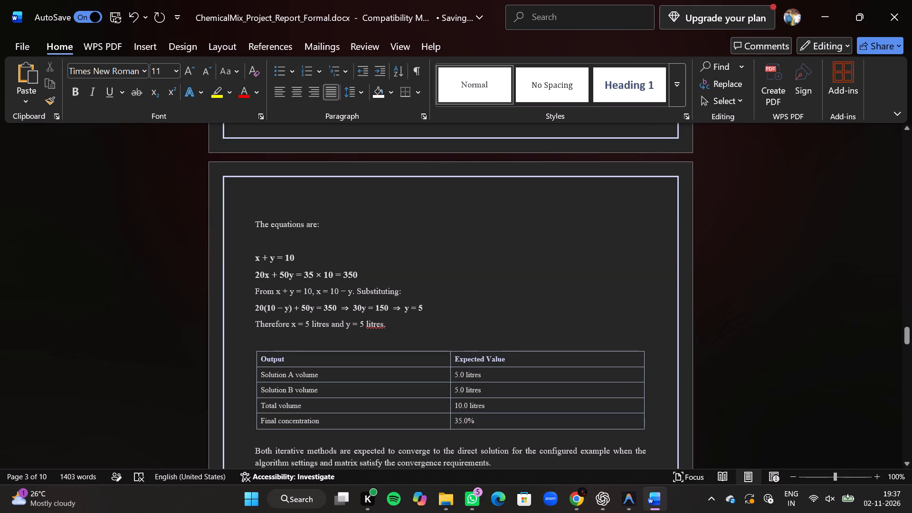
{"action": "left_click", "coordinate": [278, 206]}
{"action": "key", "text": "BackSpace"}
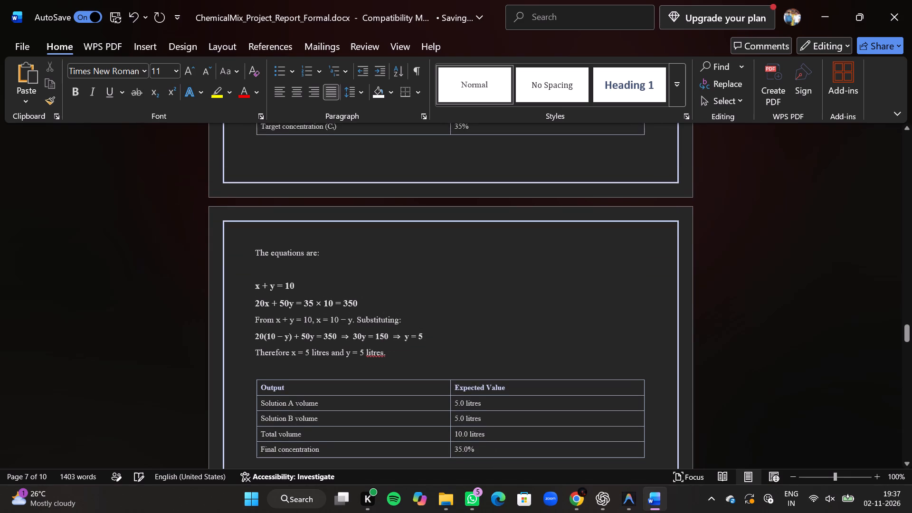
Review the output screenshots, the Advantages, Limitations and Applications section, and the rest of the report back to the cover page.
{"action": "scroll", "coordinate": [278, 206], "scroll_direction": "down", "scroll_amount": 2}
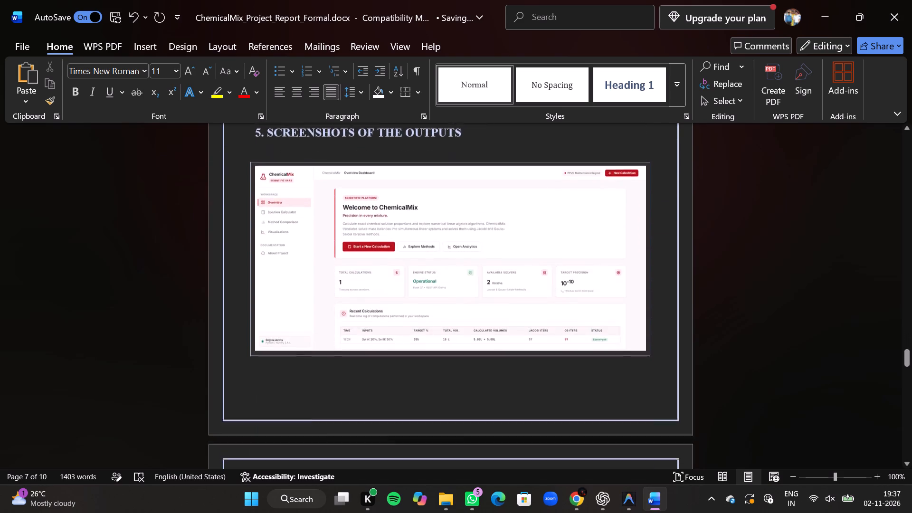
{"action": "scroll", "coordinate": [278, 206], "scroll_direction": "down", "scroll_amount": 6}
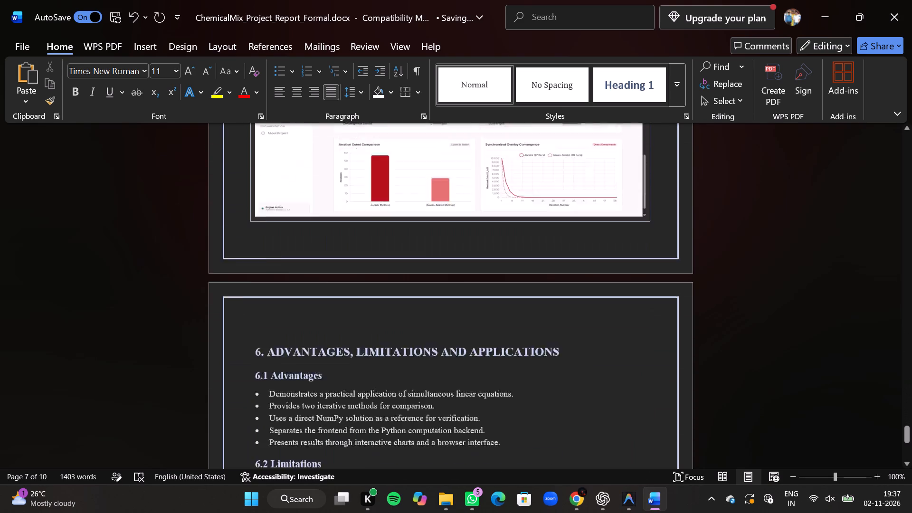
{"action": "scroll", "coordinate": [278, 206], "scroll_direction": "down", "scroll_amount": 6}
{"action": "scroll", "coordinate": [278, 206], "scroll_direction": "up", "scroll_amount": 7}
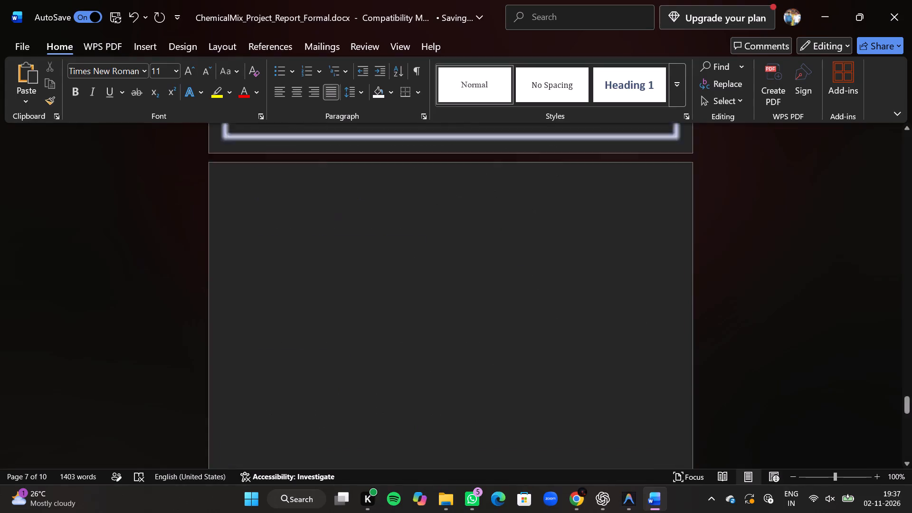
{"action": "scroll", "coordinate": [278, 206], "scroll_direction": "up", "scroll_amount": 15}
{"action": "scroll", "coordinate": [278, 206], "scroll_direction": "up", "scroll_amount": 9}
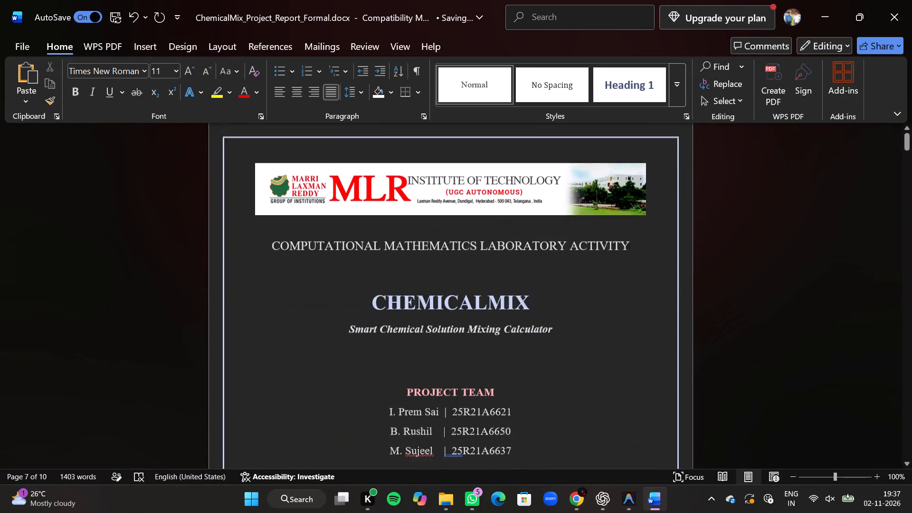
{"action": "scroll", "coordinate": [278, 206], "scroll_direction": "up", "scroll_amount": 1}
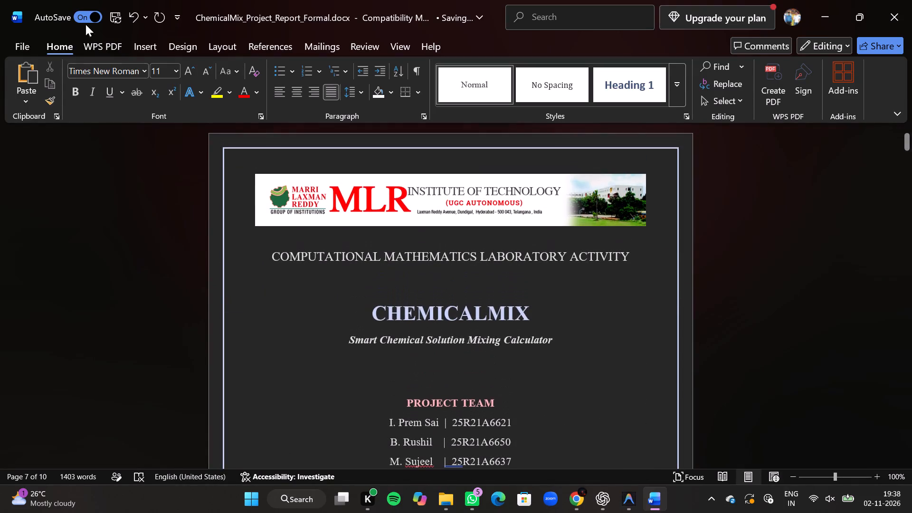
Save a copy of the report as a PDF named "cm-docs" in the OneDrive Desktop folder.
{"action": "left_click", "coordinate": [19, 50]}
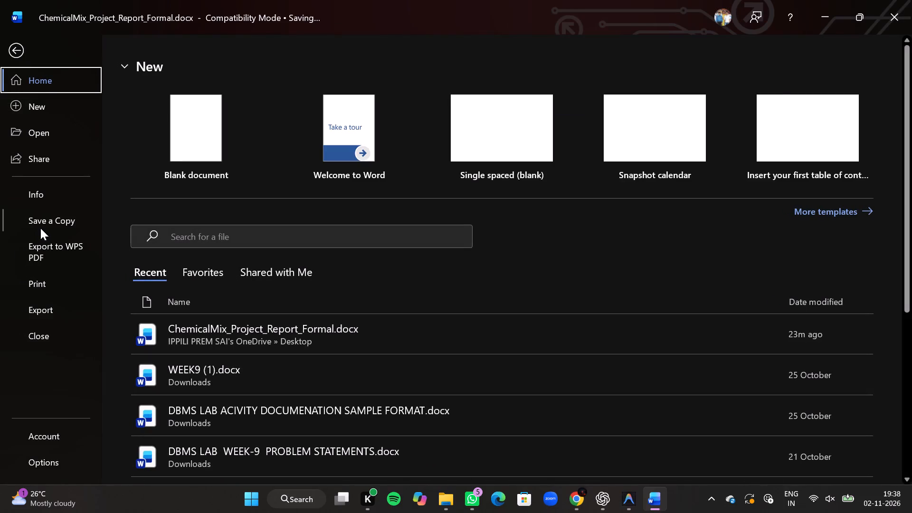
{"action": "left_click", "coordinate": [41, 228]}
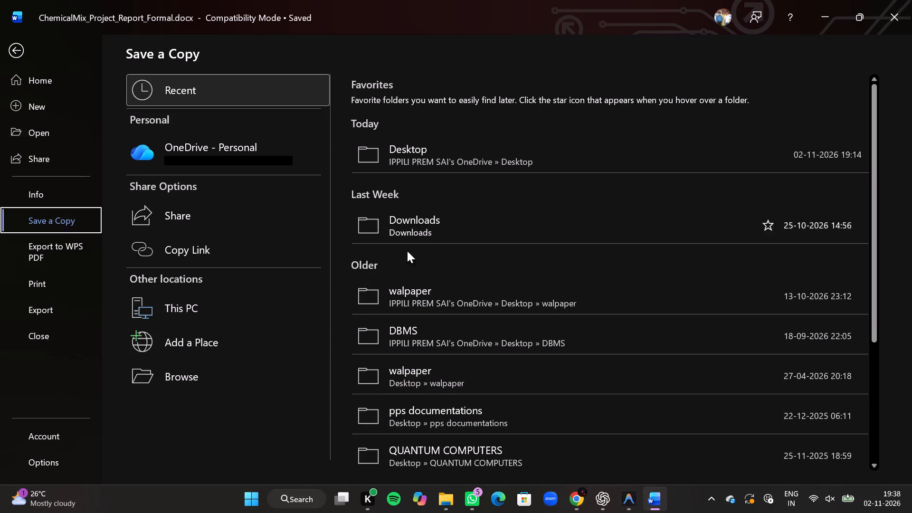
{"action": "left_click", "coordinate": [432, 165]}
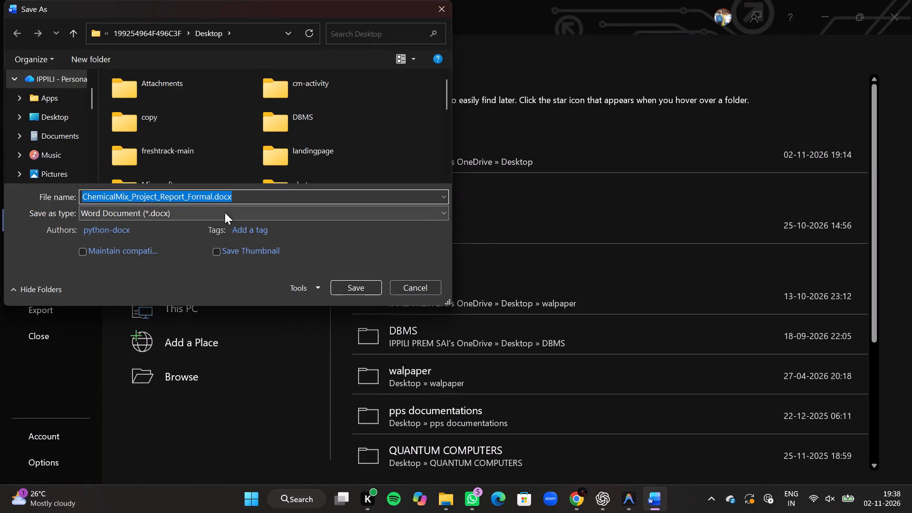
{"action": "left_click", "coordinate": [225, 212]}
{"action": "left_click", "coordinate": [138, 291]}
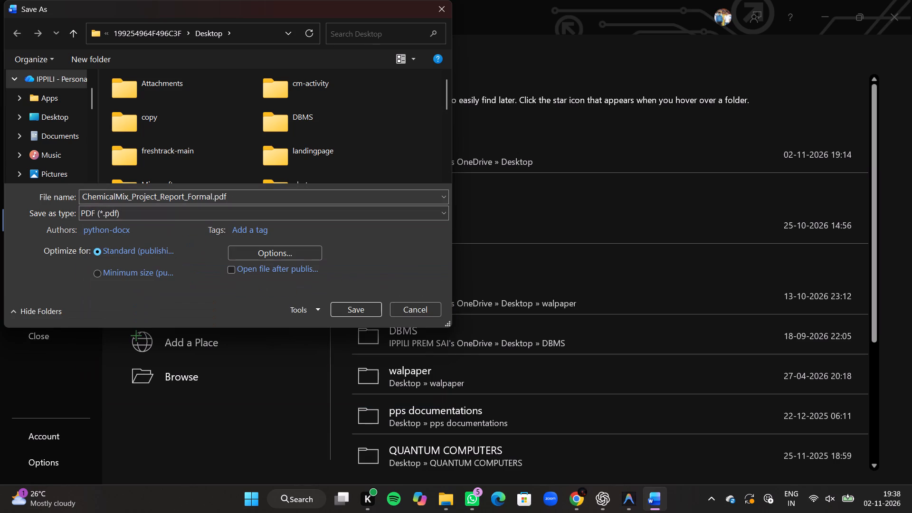
{"action": "left_click", "coordinate": [274, 192]}
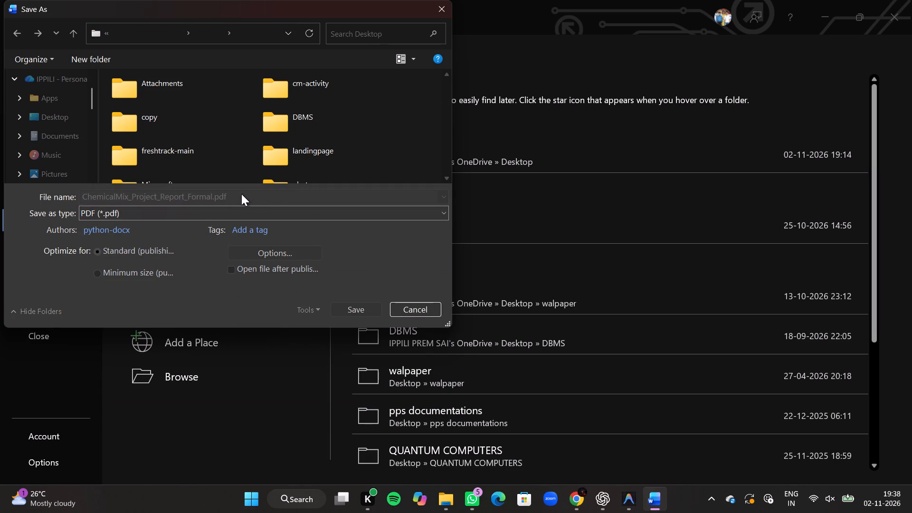
{"action": "left_click", "coordinate": [269, 199]}
{"action": "type", "text": "cm-"}
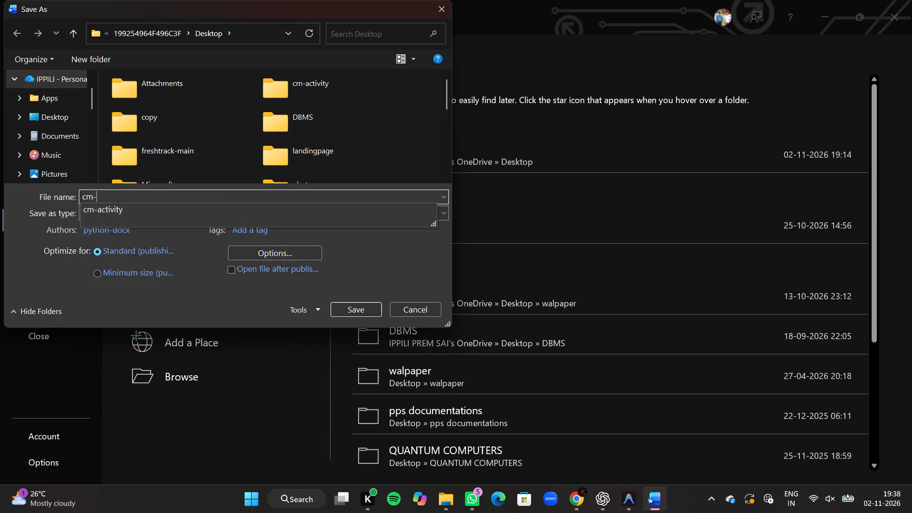
{"action": "type", "text": "docs"}
{"action": "left_click", "coordinate": [48, 119]}
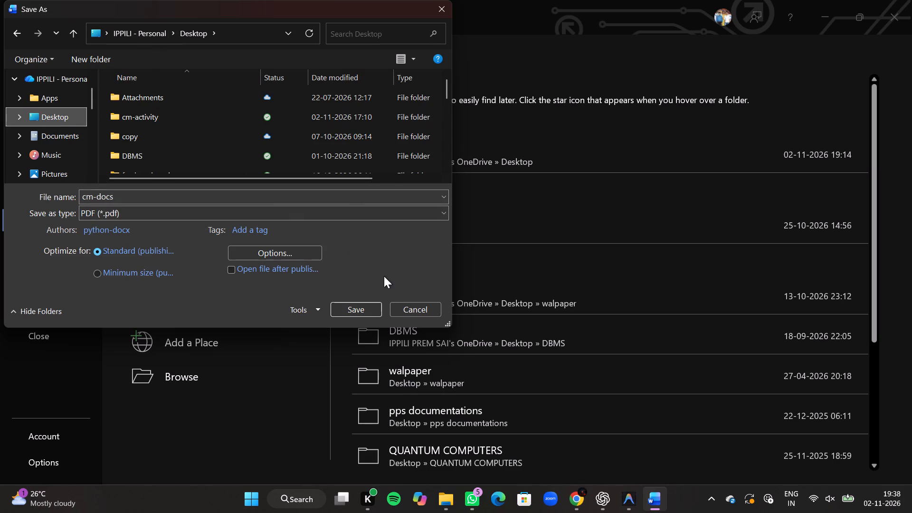
{"action": "left_click", "coordinate": [357, 306]}
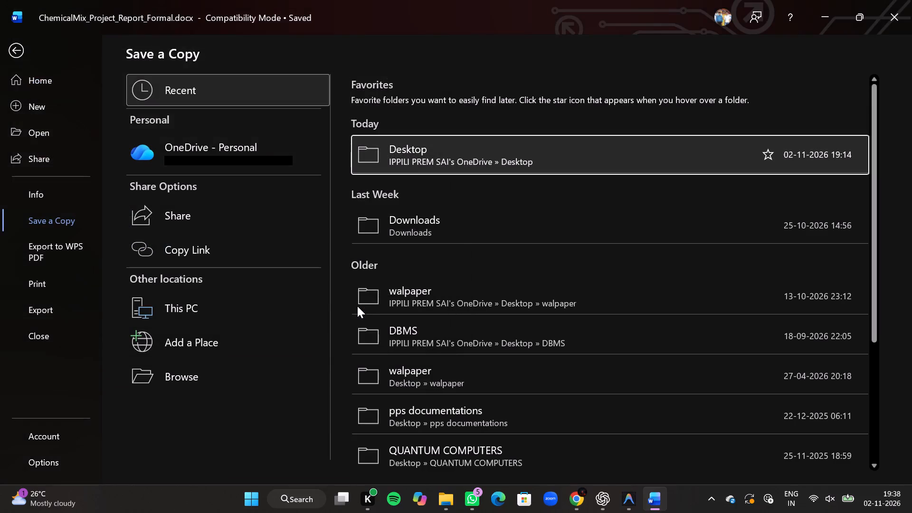
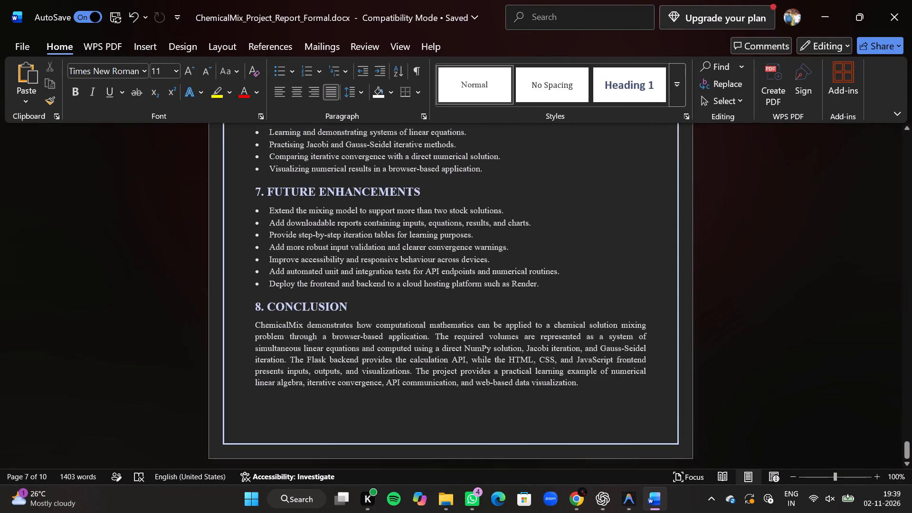
Replace the end of the Conclusion paragraph, from "The Flask backend provides" onward, with a new line.
{"action": "left_click_drag", "start_coordinate": [583, 383], "coordinate": [449, 372]}
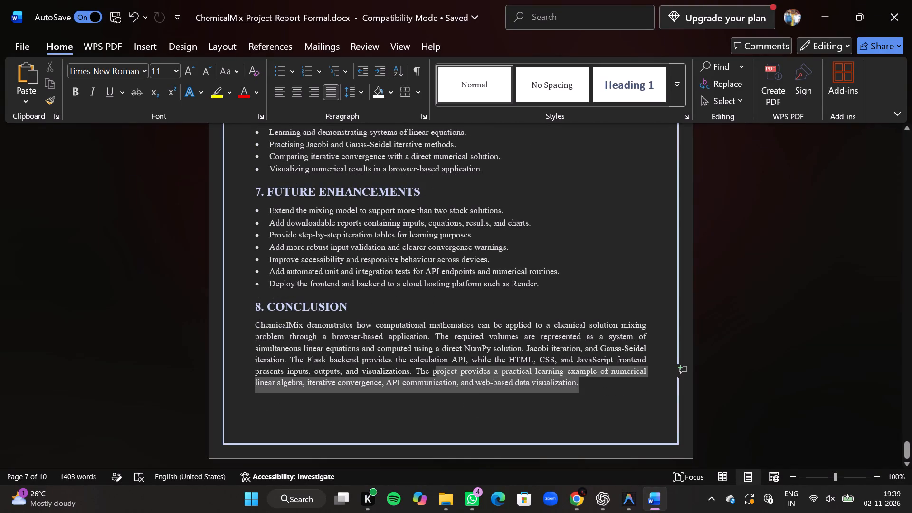
{"action": "left_click_drag", "start_coordinate": [449, 372], "coordinate": [421, 368]}
{"action": "left_click_drag", "start_coordinate": [421, 368], "coordinate": [284, 381]}
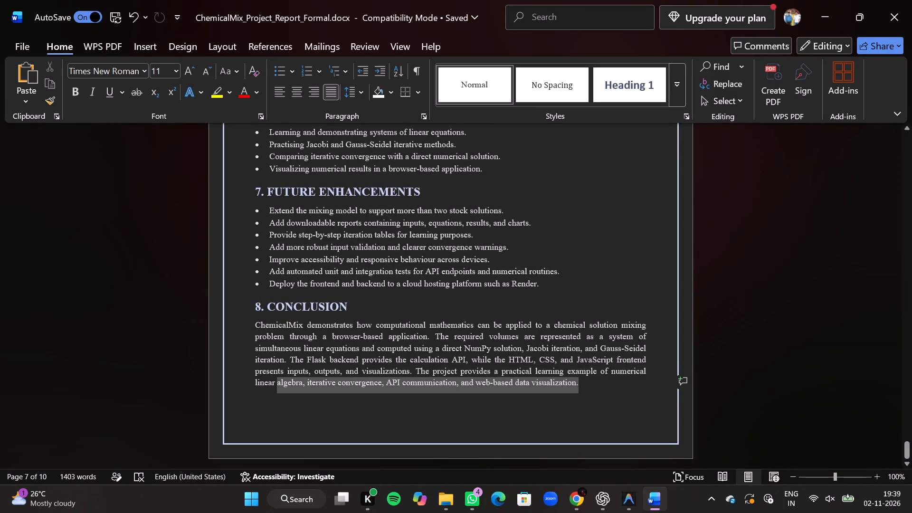
{"action": "left_click_drag", "start_coordinate": [284, 381], "coordinate": [291, 362]}
{"action": "key", "text": "Return"}
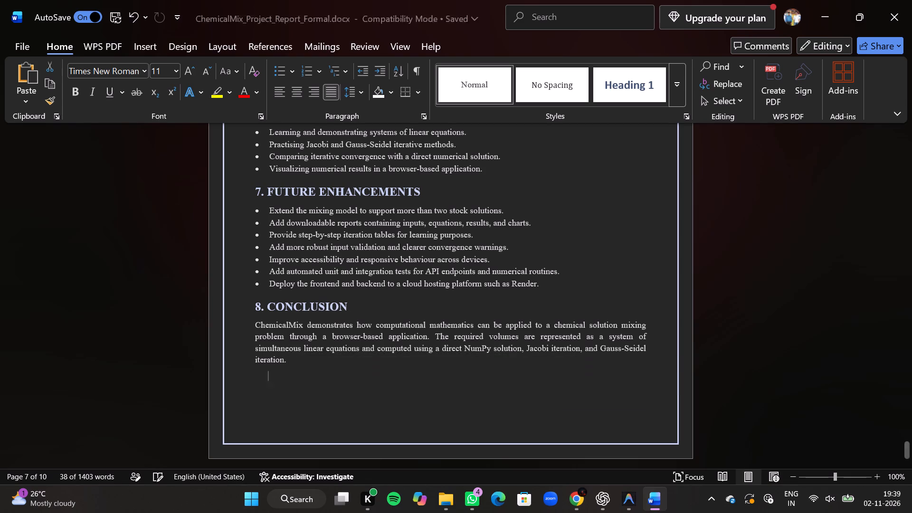
{"action": "key", "text": "Return"}
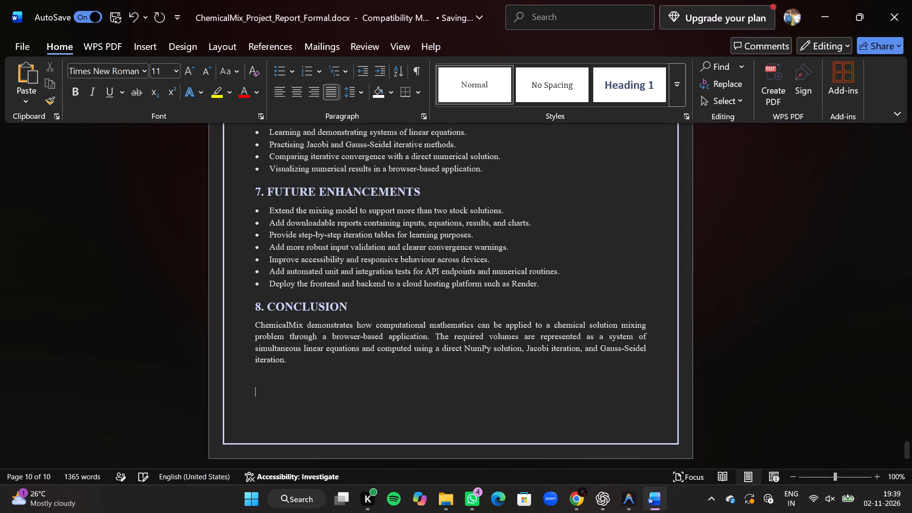
{"action": "type", "text": "LI"}
{"action": "type", "text": "VE URL"}
{"action": "key", "text": "space"}
{"action": "type", "text": ":"}
{"action": "key", "text": "space"}
{"action": "key", "text": "super+v"}
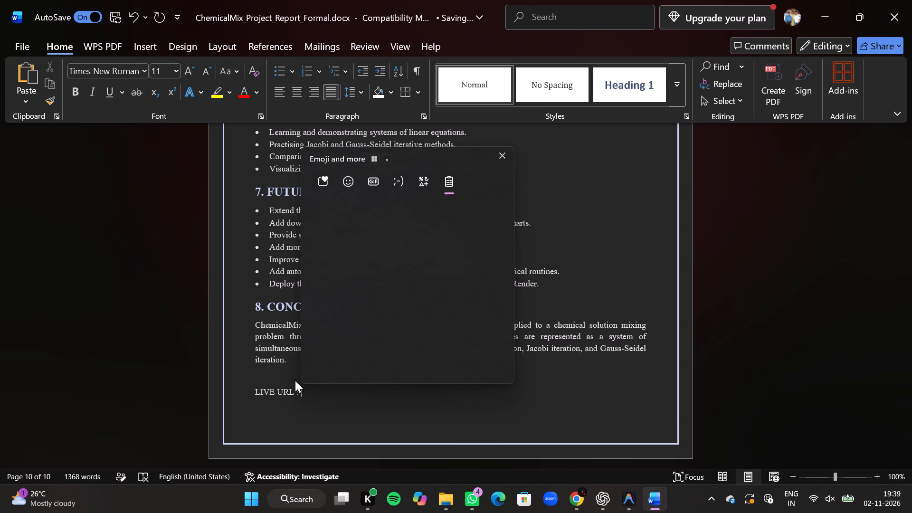
{"action": "key", "text": "Down"}
{"action": "key", "text": "Down"}
{"action": "key", "text": "Down"}
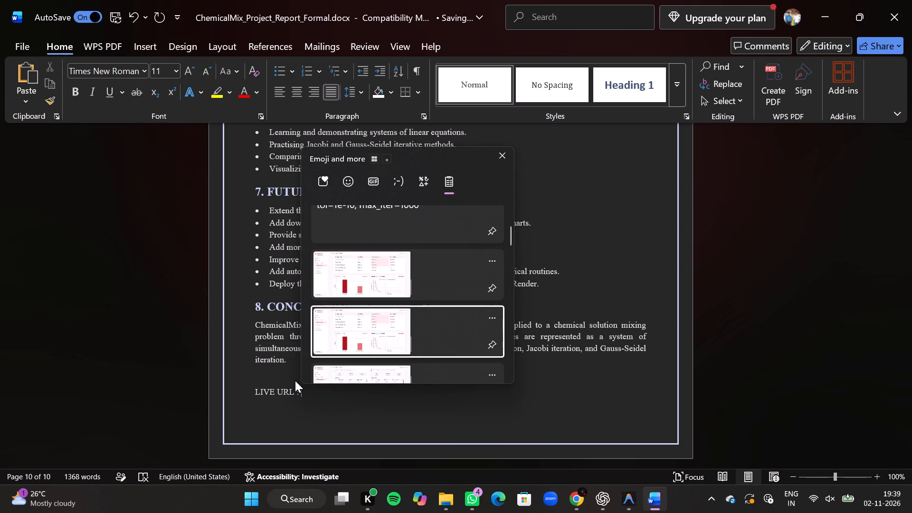
{"action": "key", "text": "Down"}
{"action": "key", "text": "Down"}
{"action": "key", "text": "Down"}
{"action": "key", "text": "Down"}
{"action": "key", "text": "Down"}
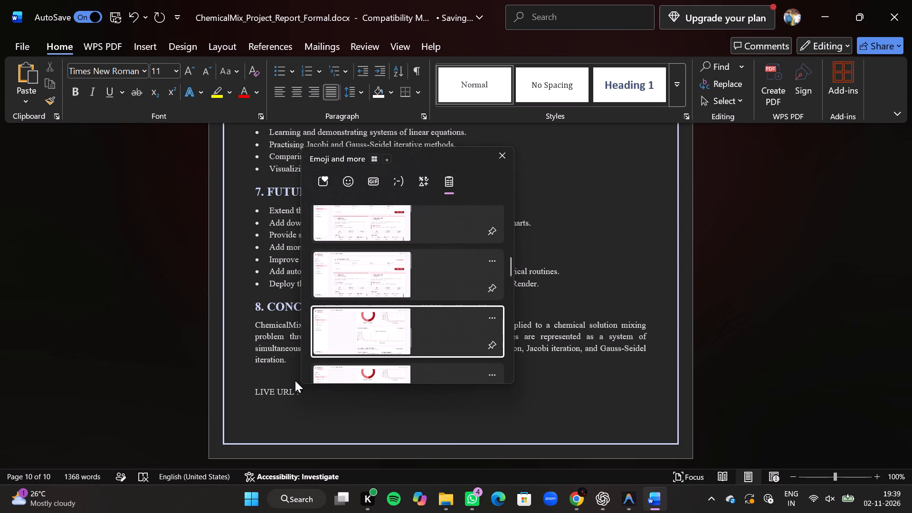
{"action": "key", "text": "Down"}
{"action": "key", "text": "Down"}
{"action": "key", "text": "Down"}
{"action": "key", "text": "Down"}
{"action": "key", "text": "Down"}
{"action": "key", "text": "Down"}
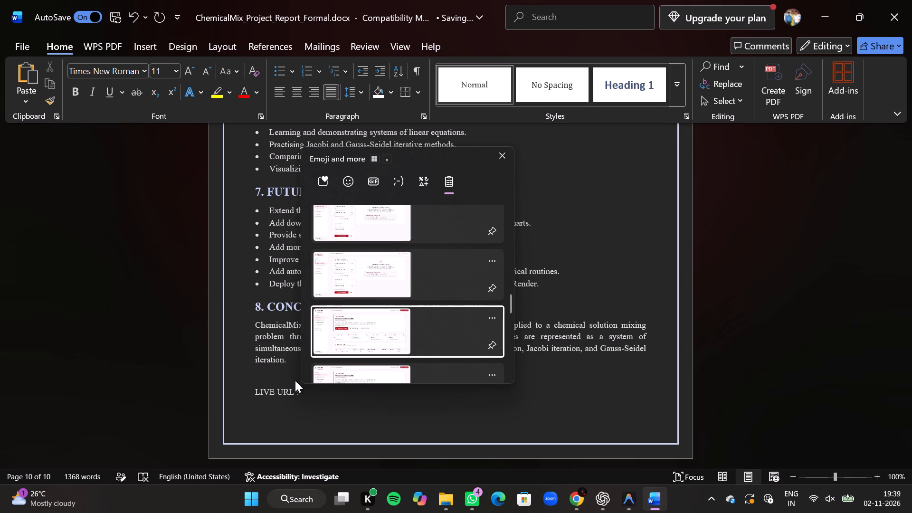
{"action": "key", "text": "Down"}
{"action": "key", "text": "Down"}
{"action": "key", "text": "Down"}
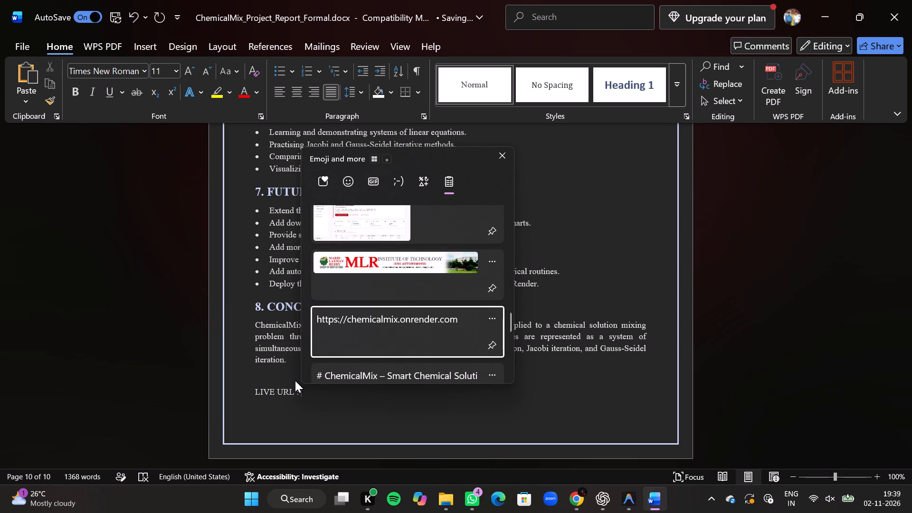
{"action": "key", "text": "Return"}
{"action": "key", "text": "ctrl+v"}
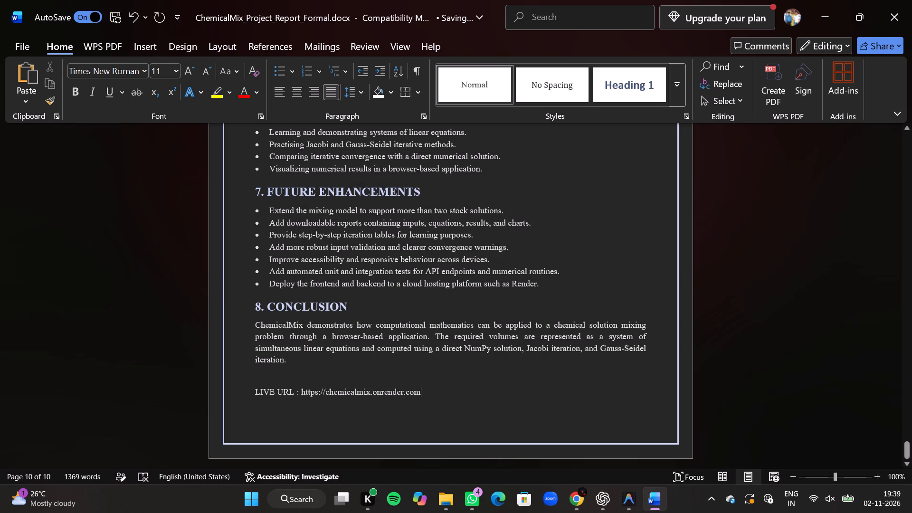
{"action": "left_click_drag", "start_coordinate": [423, 389], "coordinate": [303, 391]}
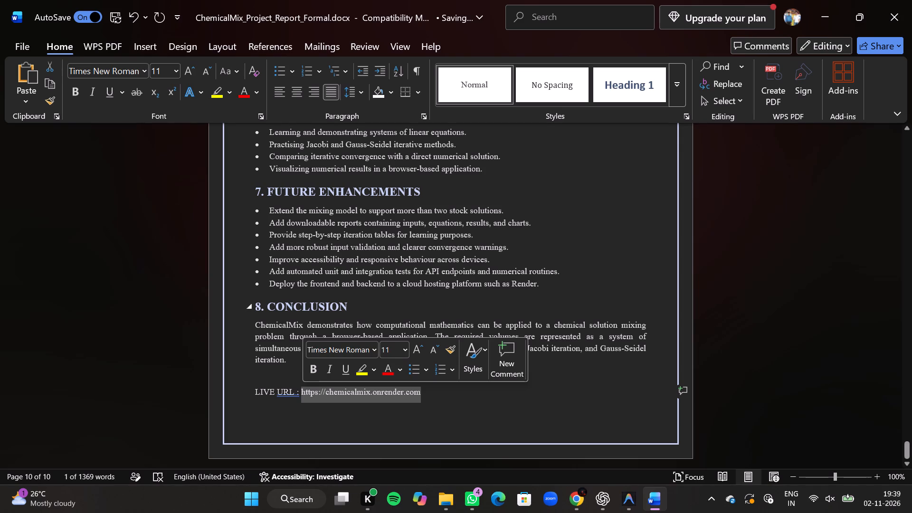
{"action": "key", "text": "ctrl+shift+period"}
{"action": "key", "text": "ctrl+shift+period"}
{"action": "key", "text": "ctrl+shift+period"}
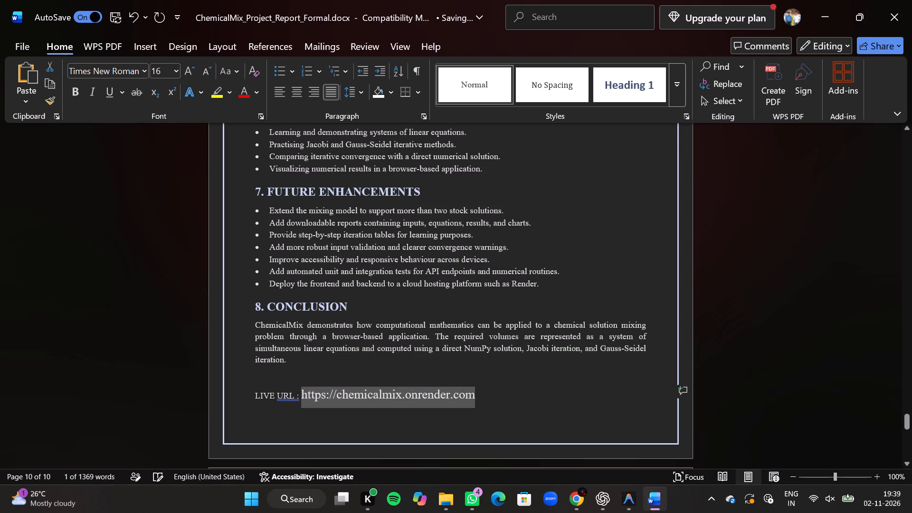
{"action": "left_click", "coordinate": [480, 395]}
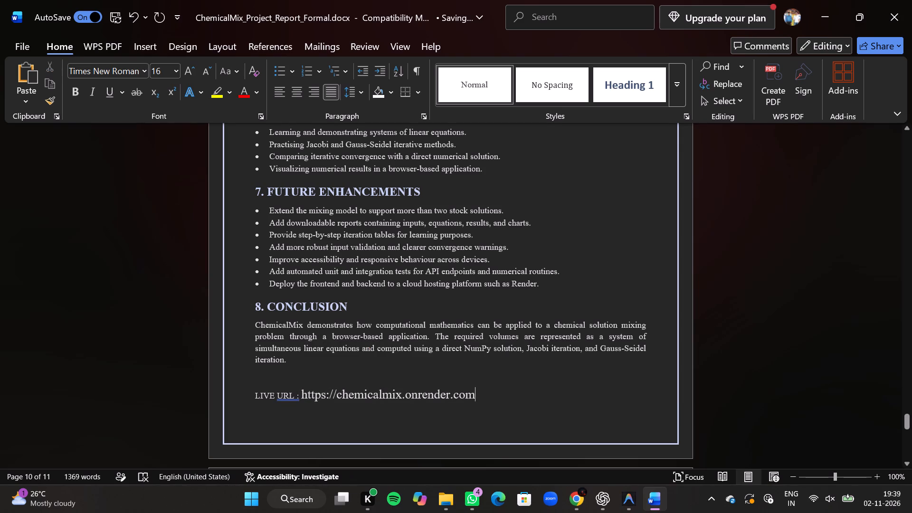
{"action": "left_click_drag", "start_coordinate": [480, 395], "coordinate": [353, 406]}
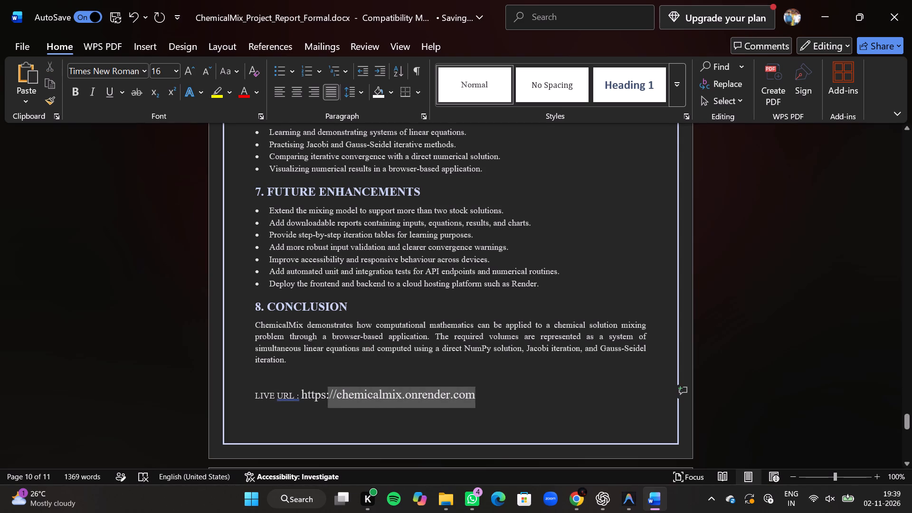
{"action": "left_click_drag", "start_coordinate": [353, 406], "coordinate": [303, 393]}
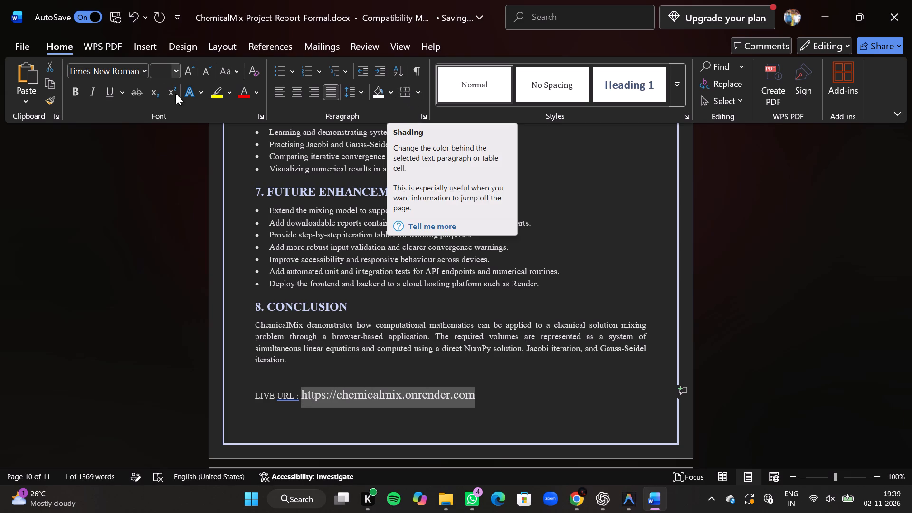
{"action": "left_click", "coordinate": [198, 86]}
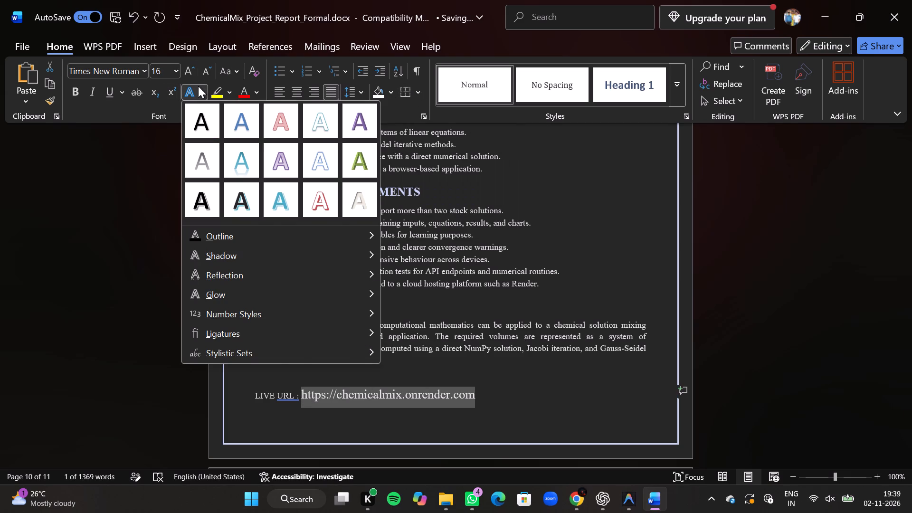
{"action": "left_click", "coordinate": [198, 86]}
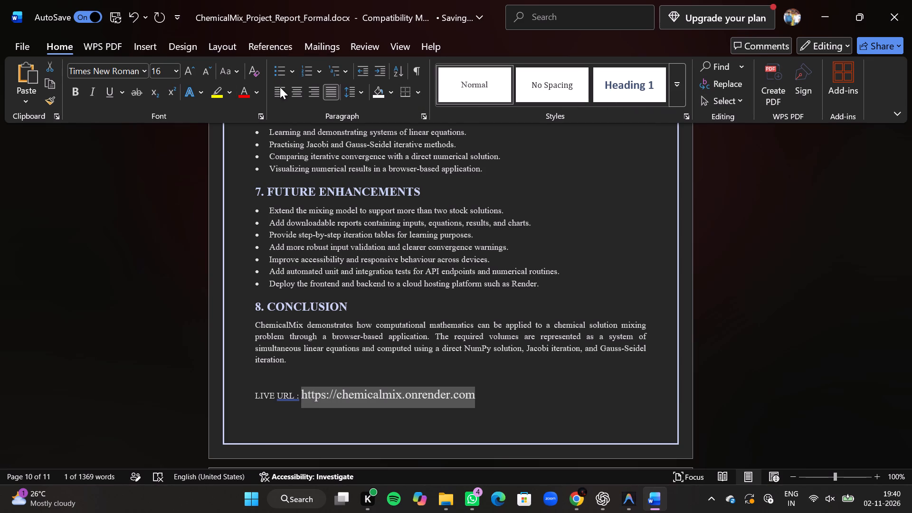
{"action": "left_click", "coordinate": [112, 91]}
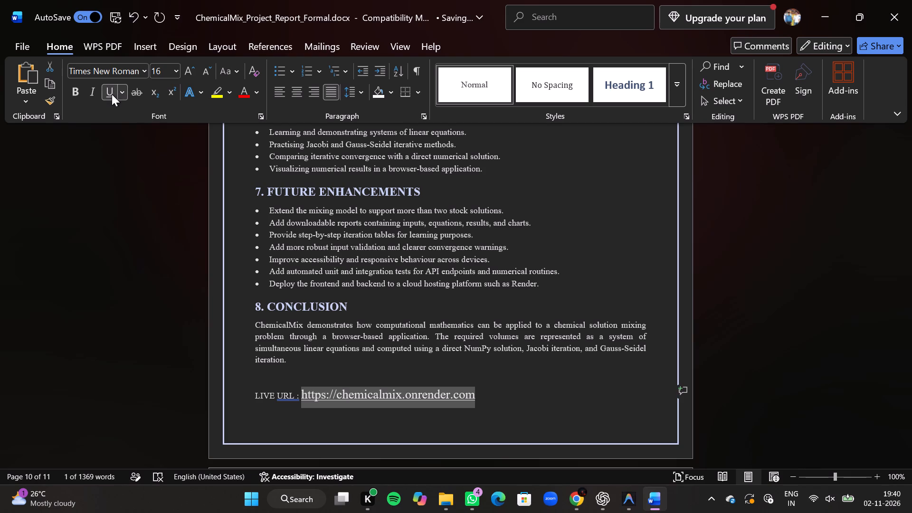
{"action": "left_click", "coordinate": [111, 95]}
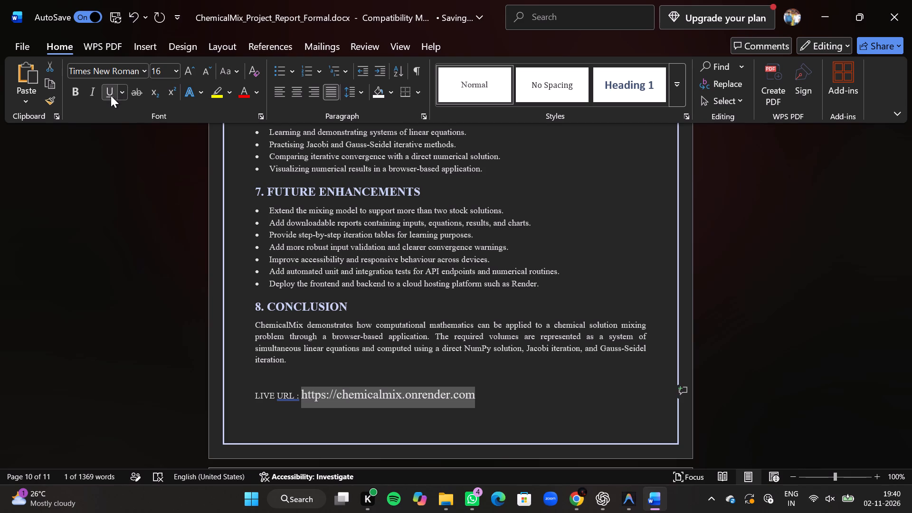
{"action": "left_click", "coordinate": [111, 95]}
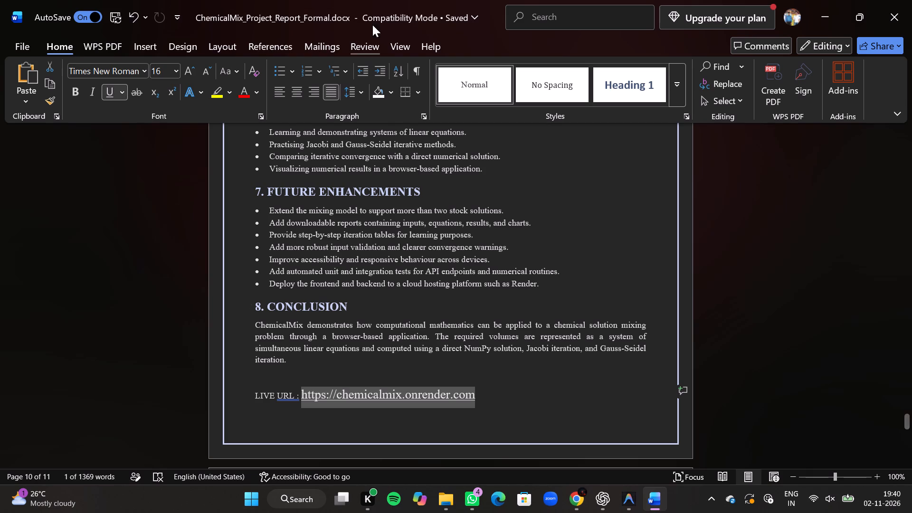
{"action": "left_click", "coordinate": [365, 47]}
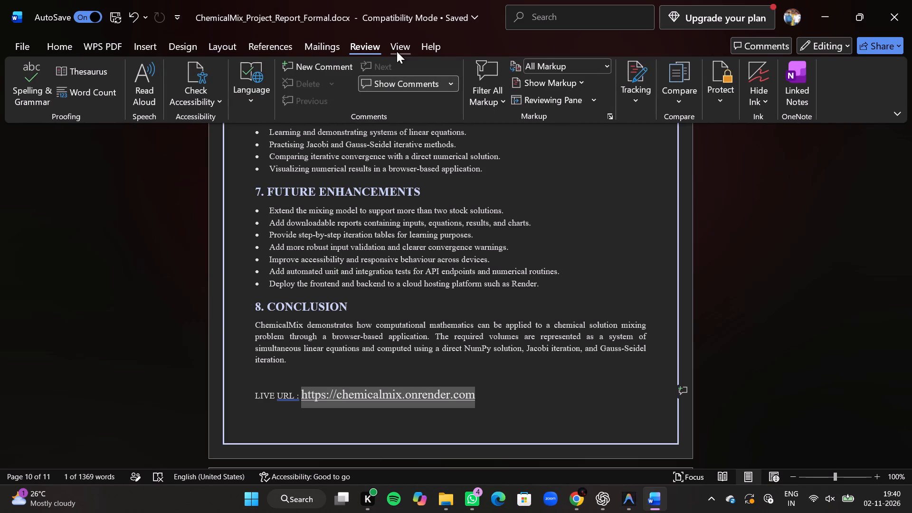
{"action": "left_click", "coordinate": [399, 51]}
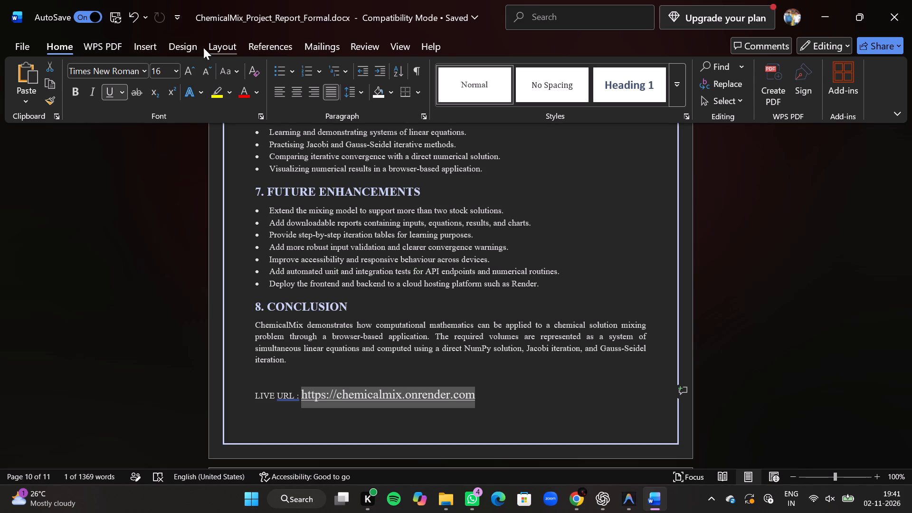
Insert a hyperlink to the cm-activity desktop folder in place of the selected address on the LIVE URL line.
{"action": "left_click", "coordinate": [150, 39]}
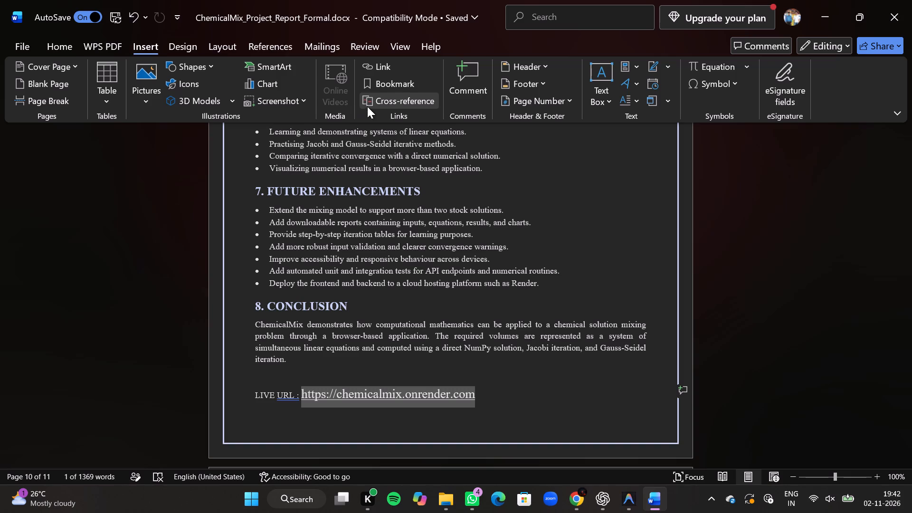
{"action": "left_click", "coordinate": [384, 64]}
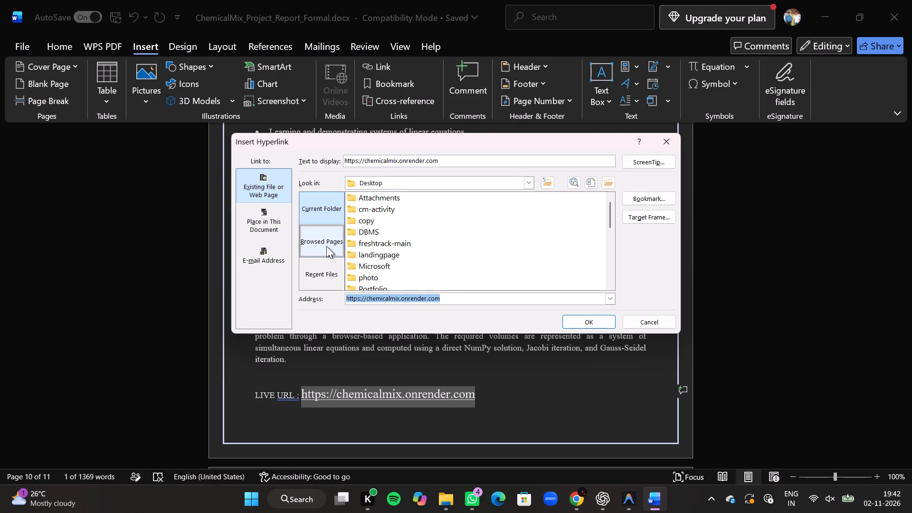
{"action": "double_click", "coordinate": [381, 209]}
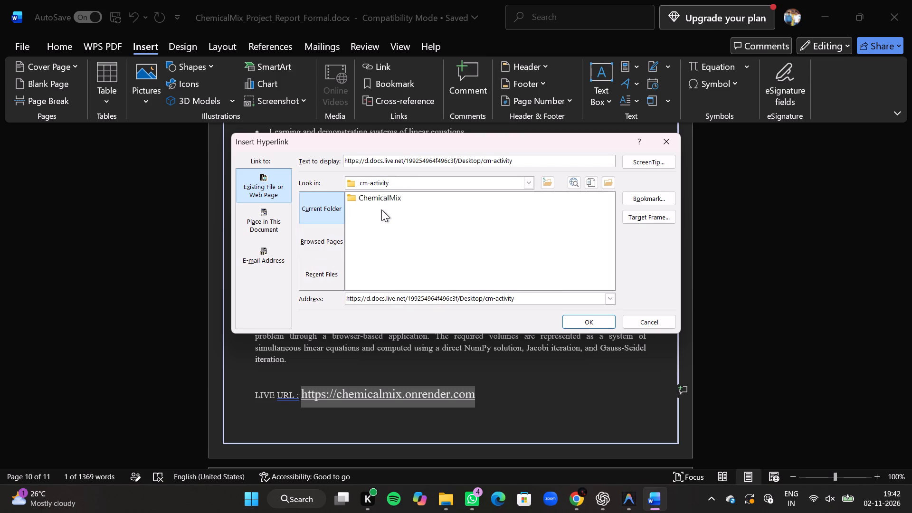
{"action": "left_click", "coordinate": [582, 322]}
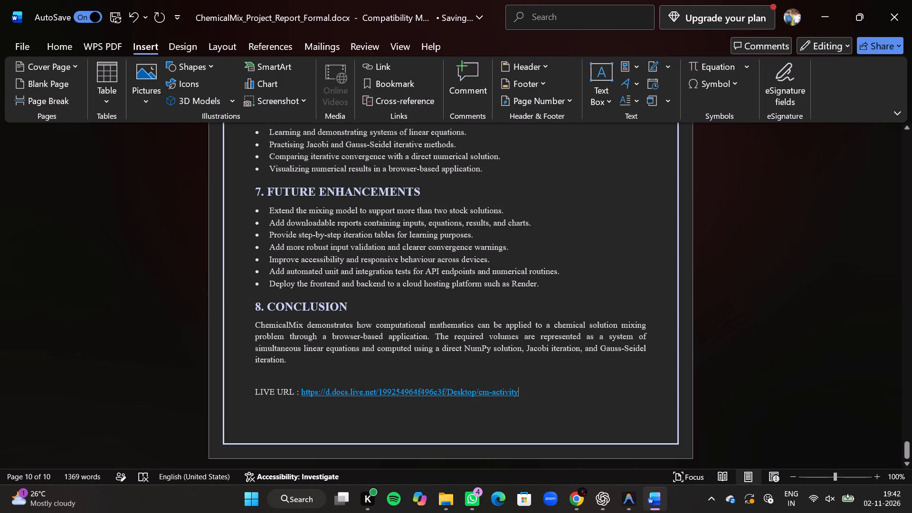
Delete the whole linked address after "LIVE URL :".
{"action": "left_click_drag", "start_coordinate": [518, 390], "coordinate": [406, 393]}
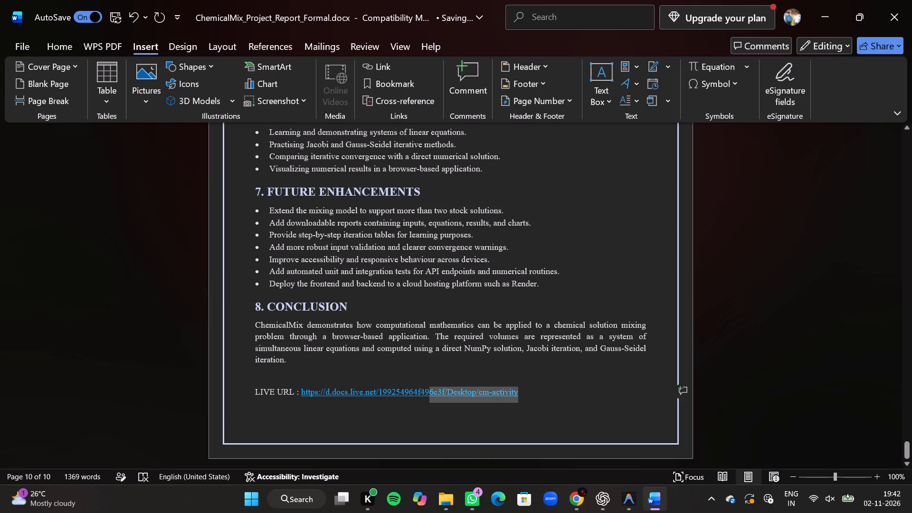
{"action": "left_click_drag", "start_coordinate": [406, 393], "coordinate": [317, 391]}
{"action": "key", "text": "BackSpace"}
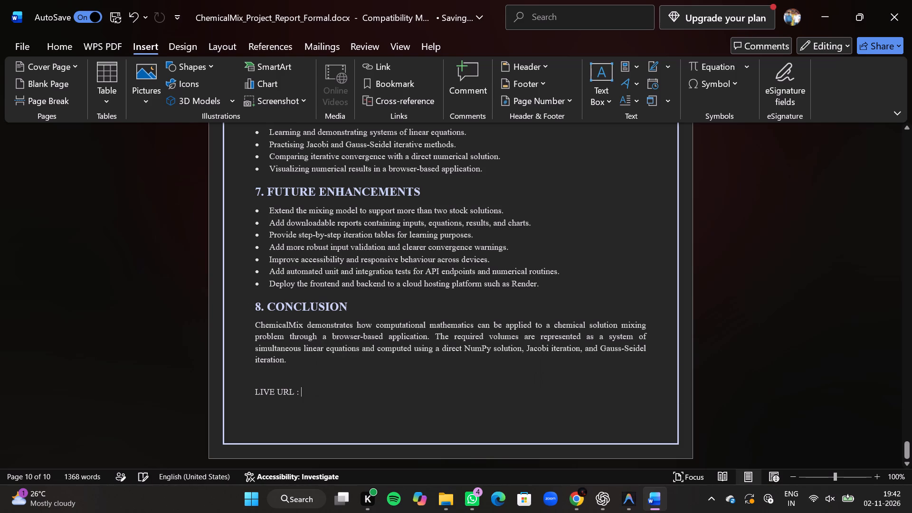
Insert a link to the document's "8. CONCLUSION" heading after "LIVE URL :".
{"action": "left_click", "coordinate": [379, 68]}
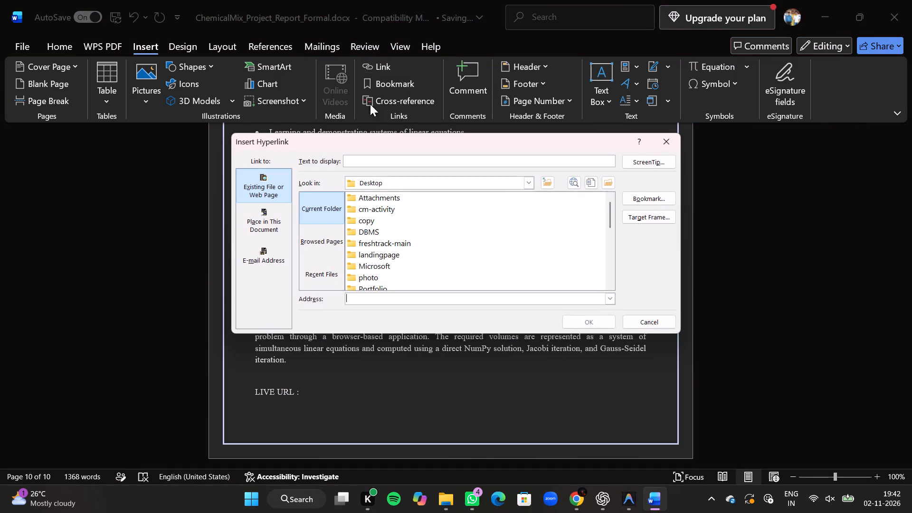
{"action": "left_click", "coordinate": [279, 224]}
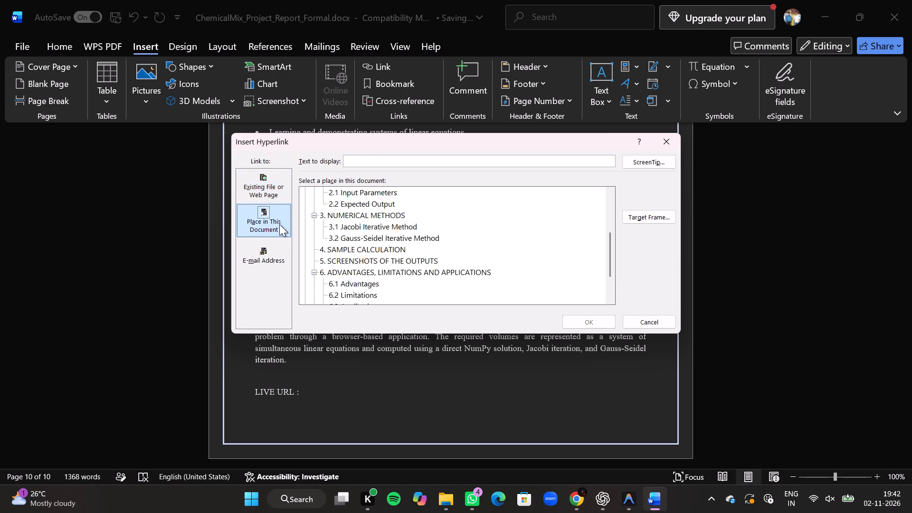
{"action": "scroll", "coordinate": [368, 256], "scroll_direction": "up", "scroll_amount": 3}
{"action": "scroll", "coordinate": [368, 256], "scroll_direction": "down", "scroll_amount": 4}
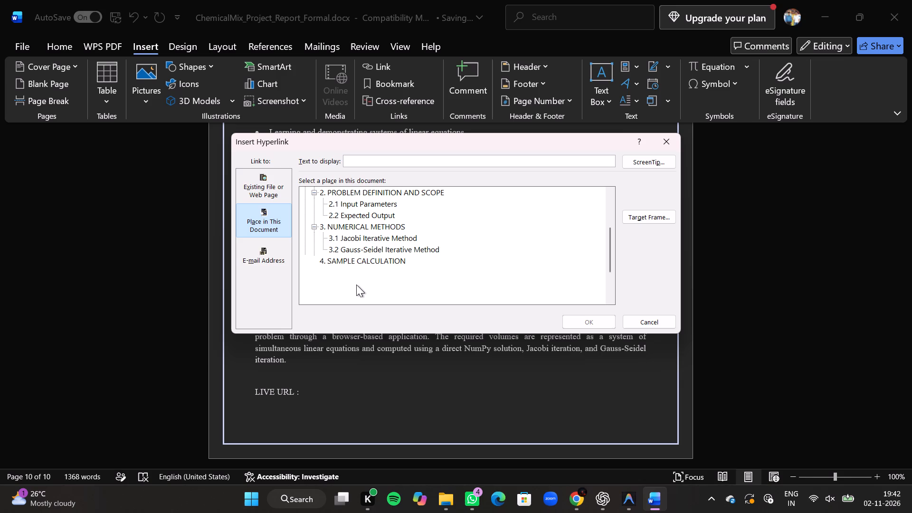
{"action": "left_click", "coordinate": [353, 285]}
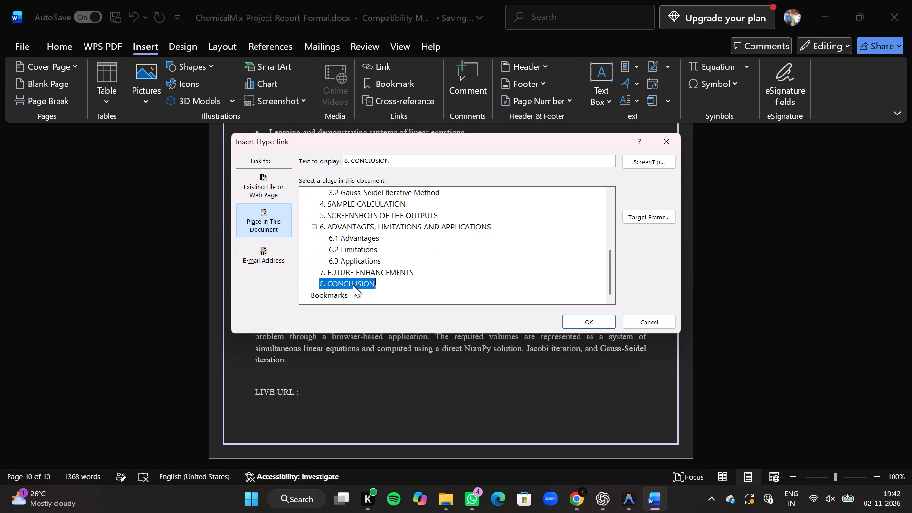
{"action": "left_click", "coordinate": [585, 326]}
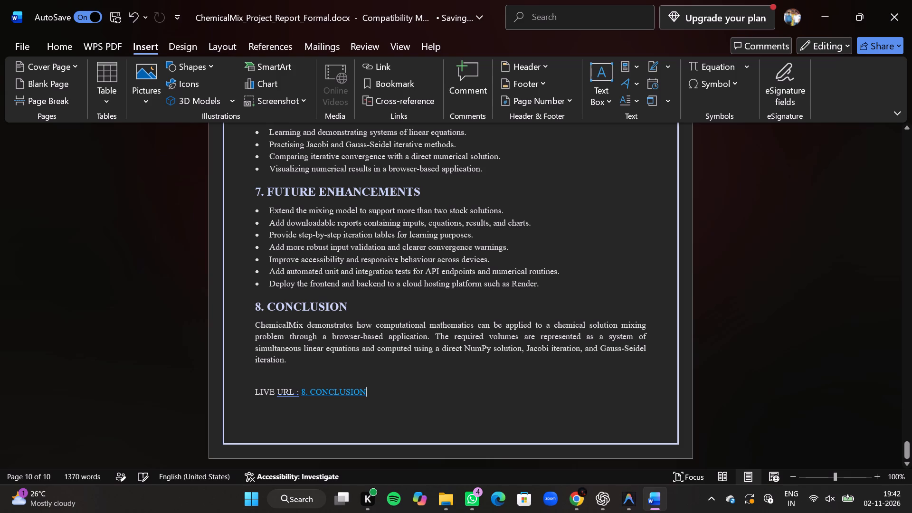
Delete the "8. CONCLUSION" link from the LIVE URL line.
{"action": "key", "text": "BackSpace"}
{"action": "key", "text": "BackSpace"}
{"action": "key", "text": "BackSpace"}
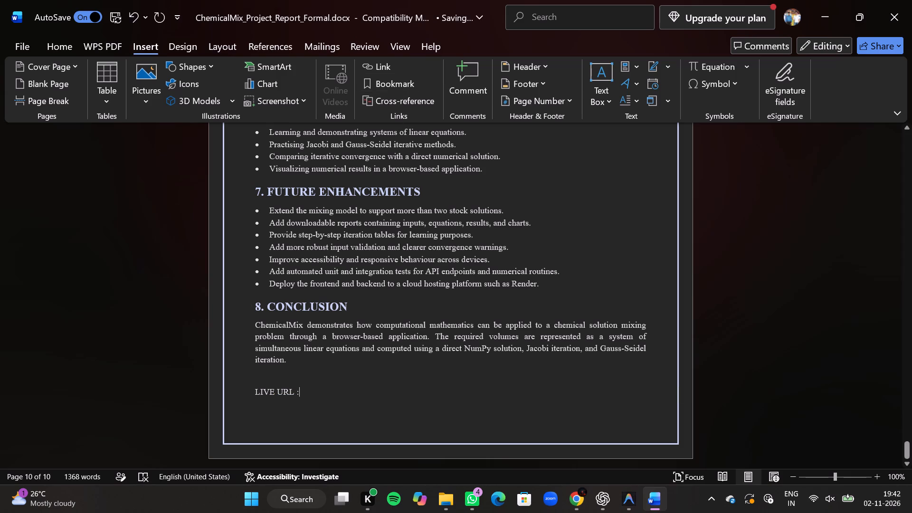
{"action": "left_click", "coordinate": [356, 305]}
{"action": "key", "text": "BackSpace"}
{"action": "key", "text": "BackSpace"}
{"action": "key", "text": "BackSpace"}
{"action": "key", "text": "BackSpace"}
{"action": "key", "text": "BackSpace"}
{"action": "key", "text": "BackSpace"}
{"action": "key", "text": "BackSpace"}
{"action": "key", "text": "BackSpace"}
{"action": "key", "text": "BackSpace"}
{"action": "key", "text": "BackSpace"}
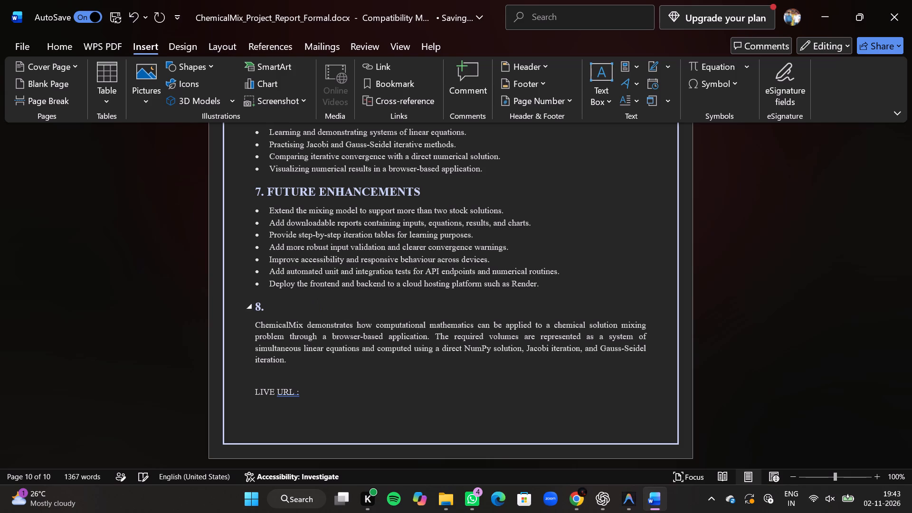
{"action": "key", "text": "ctrl+v"}
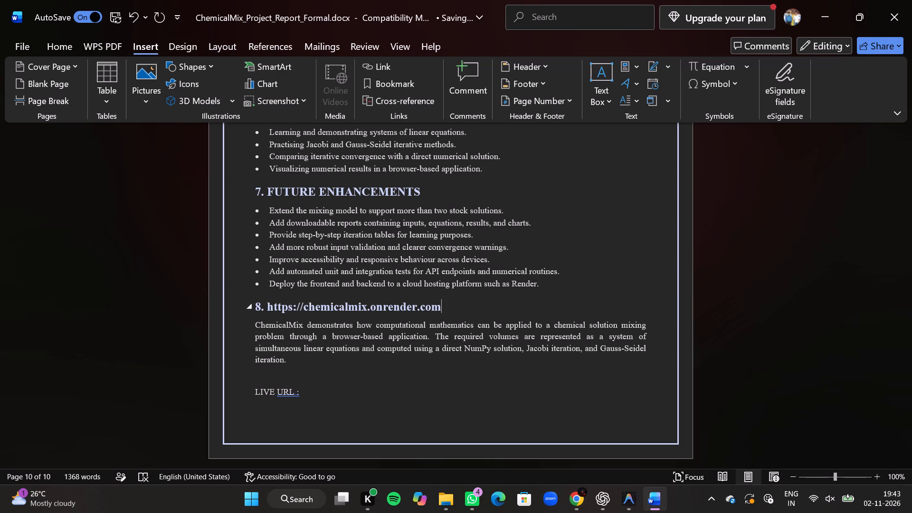
{"action": "key", "text": "ctrl+s"}
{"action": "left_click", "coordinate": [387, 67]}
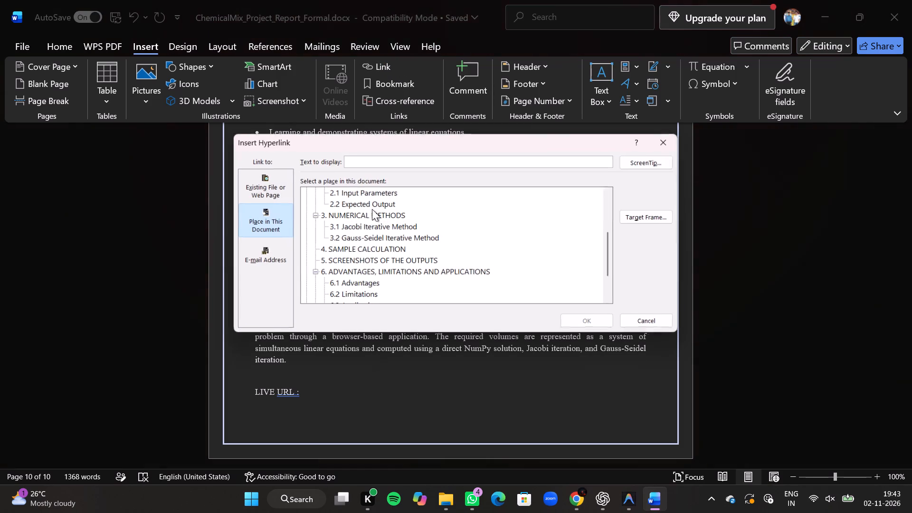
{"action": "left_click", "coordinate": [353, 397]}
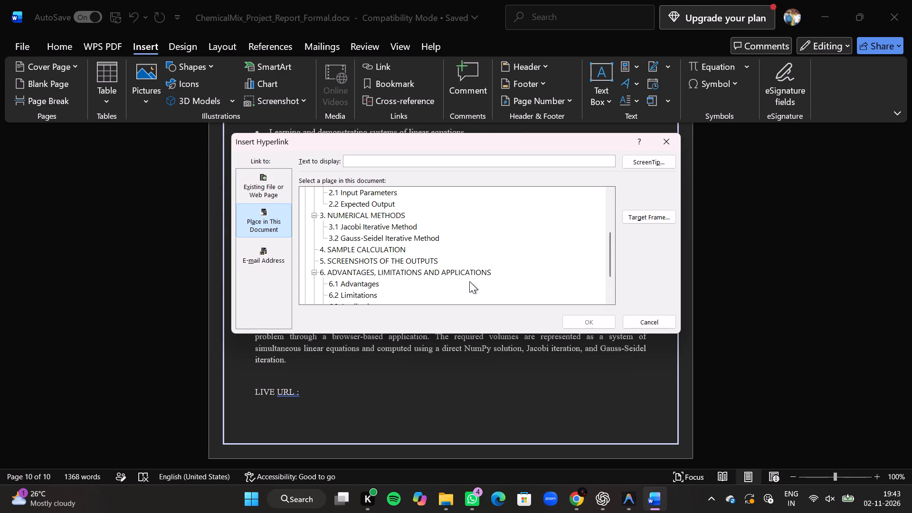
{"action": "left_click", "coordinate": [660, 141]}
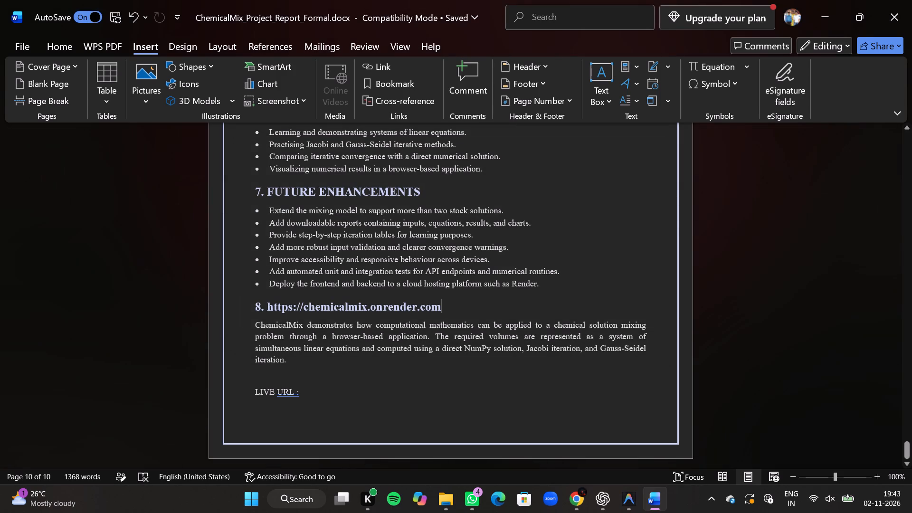
{"action": "left_click", "coordinate": [328, 394]}
{"action": "key", "text": "space"}
{"action": "key", "text": "space"}
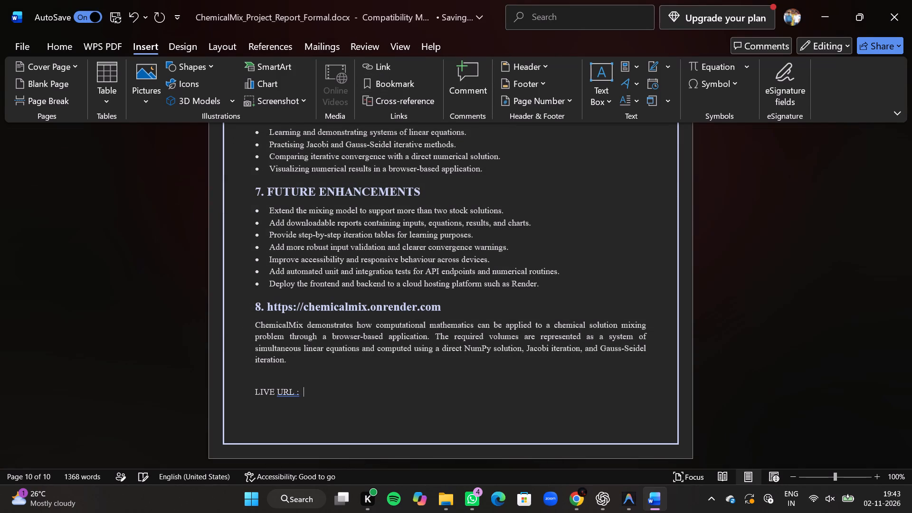
{"action": "left_click", "coordinate": [384, 67]}
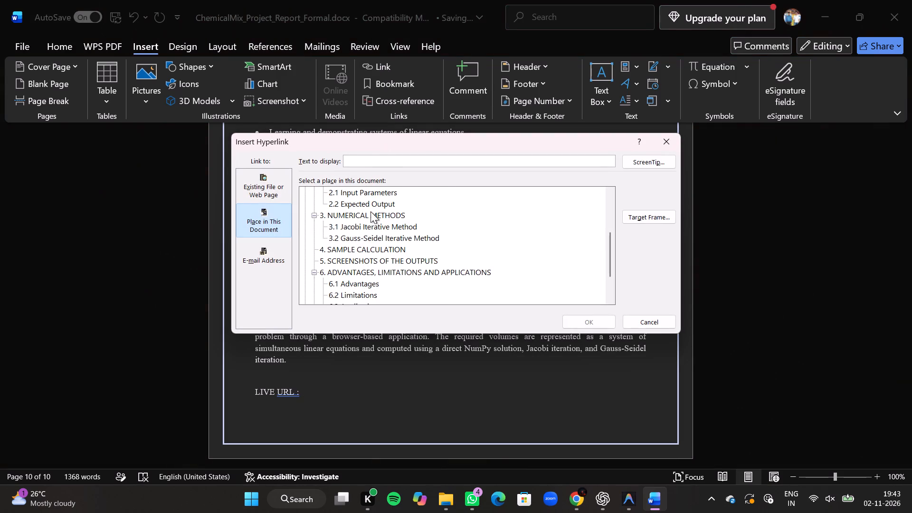
{"action": "scroll", "coordinate": [348, 247], "scroll_direction": "down", "scroll_amount": 4}
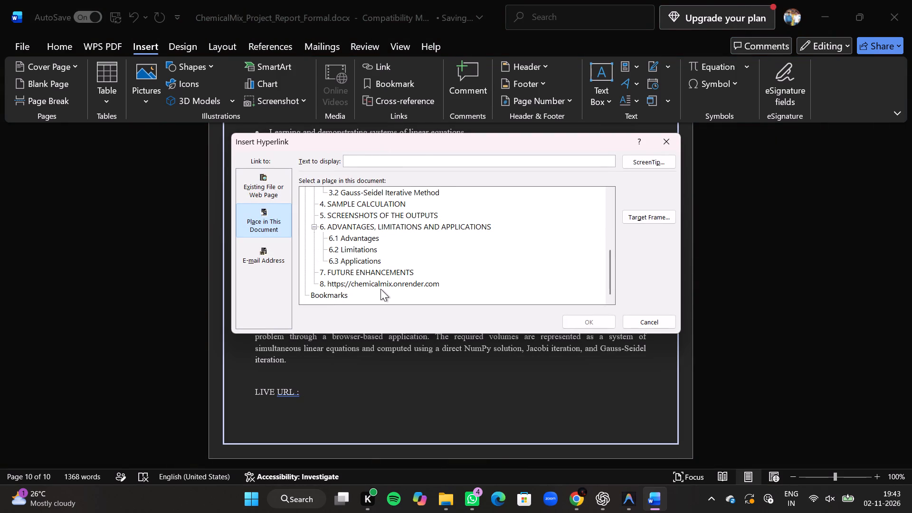
{"action": "left_click", "coordinate": [389, 283]}
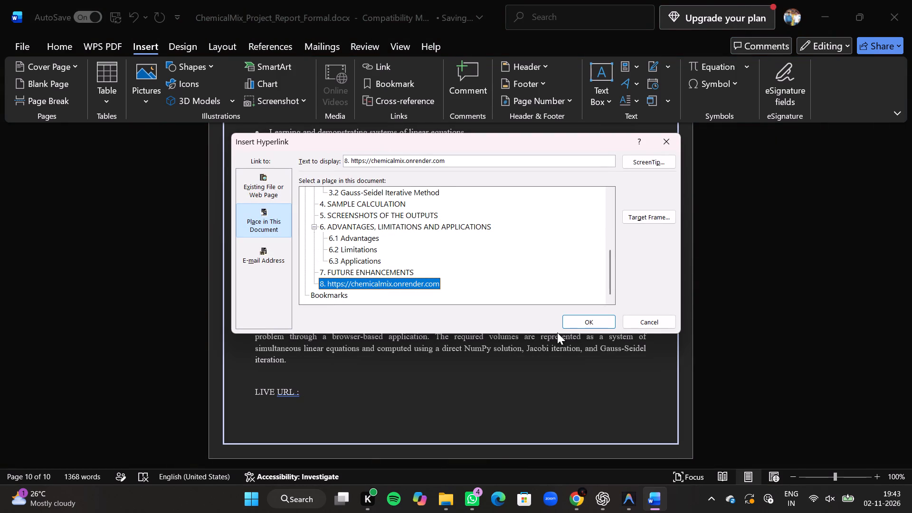
{"action": "left_click", "coordinate": [589, 319]}
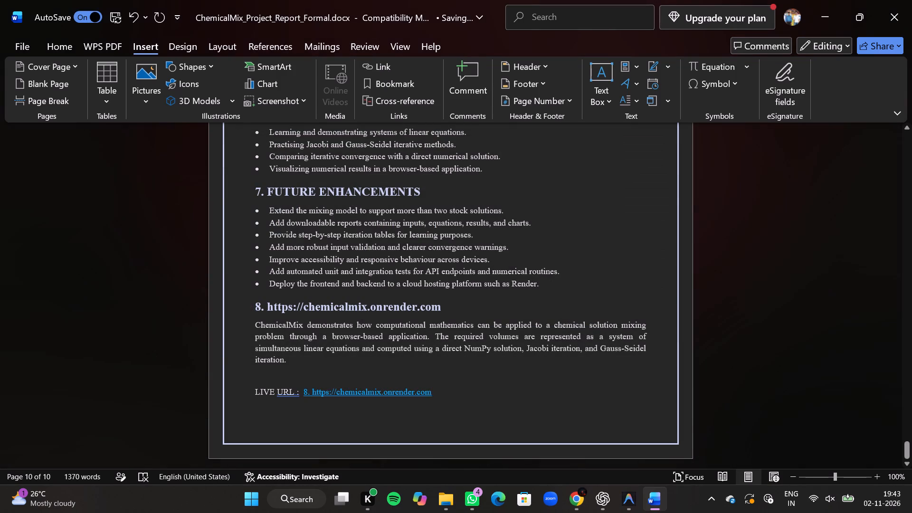
Remove the "8." from the start of the link text on the LIVE URL line.
{"action": "left_click", "coordinate": [310, 392]}
{"action": "key", "text": "BackSpace"}
{"action": "key", "text": "BackSpace"}
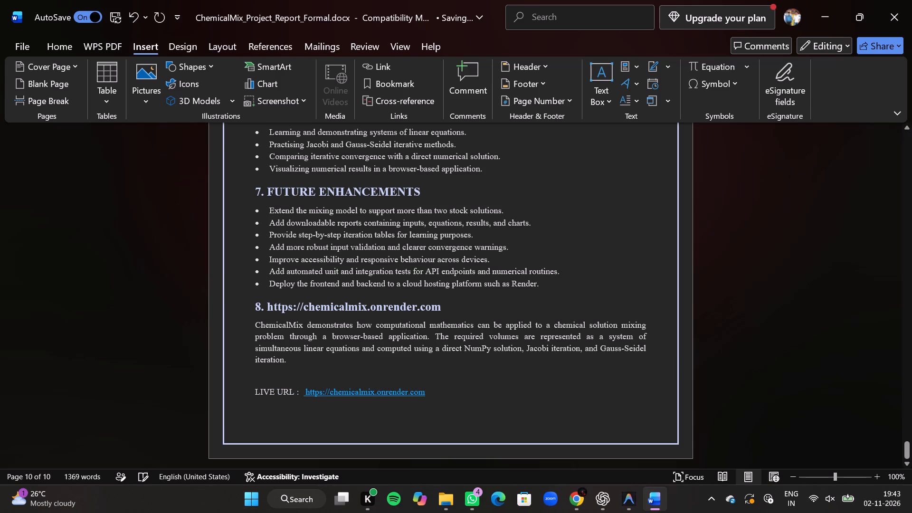
Replace the web address in the section 8 heading with CONCLUSION, keeping the number.
{"action": "left_click", "coordinate": [450, 309]}
{"action": "key", "text": "BackSpace"}
{"action": "key", "text": "BackSpace"}
{"action": "key", "text": "BackSpace"}
{"action": "key", "text": "BackSpace"}
{"action": "key", "text": "BackSpace"}
{"action": "key", "text": "BackSpace"}
{"action": "key", "text": "BackSpace"}
{"action": "key", "text": "BackSpace"}
{"action": "key", "text": "BackSpace"}
{"action": "key", "text": "BackSpace"}
{"action": "key", "text": "BackSpace"}
{"action": "key", "text": "BackSpace"}
{"action": "key", "text": "BackSpace"}
{"action": "key", "text": "BackSpace"}
{"action": "key", "text": "BackSpace"}
{"action": "key", "text": "BackSpace"}
{"action": "key", "text": "BackSpace"}
{"action": "key", "text": "BackSpace"}
{"action": "key", "text": "BackSpace"}
{"action": "key", "text": "BackSpace"}
{"action": "key", "text": "BackSpace"}
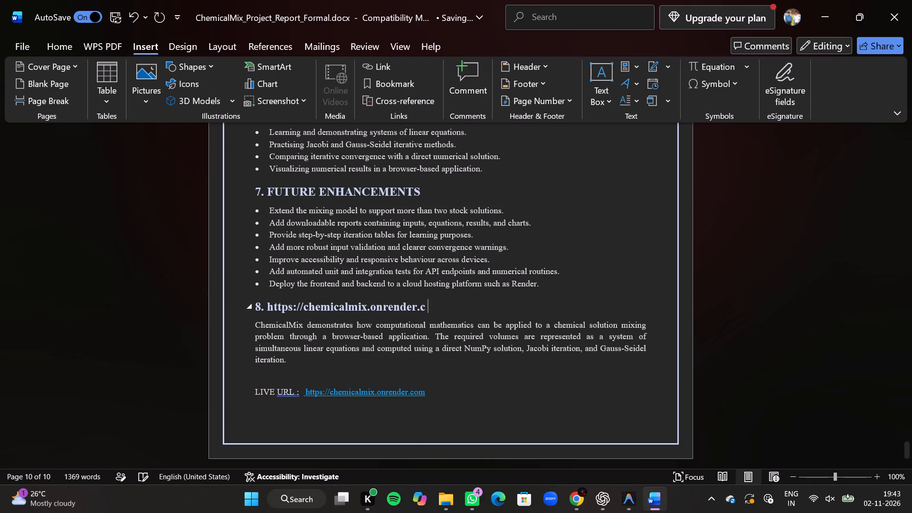
{"action": "key", "text": "BackSpace"}
{"action": "key", "text": "BackSpace"}
{"action": "key", "text": "BackSpace"}
{"action": "key", "text": "BackSpace"}
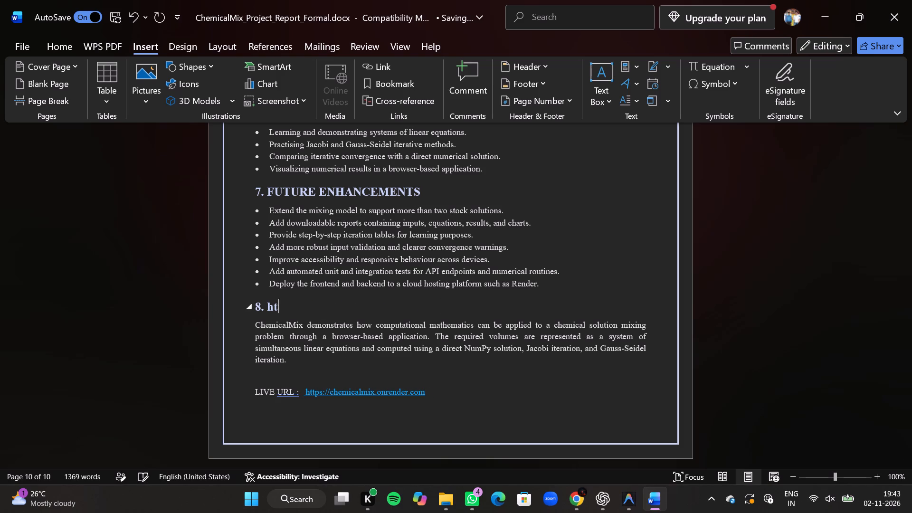
{"action": "key", "text": "BackSpace"}
{"action": "key", "text": "BackSpace"}
{"action": "type", "text": "CONCLUSION"}
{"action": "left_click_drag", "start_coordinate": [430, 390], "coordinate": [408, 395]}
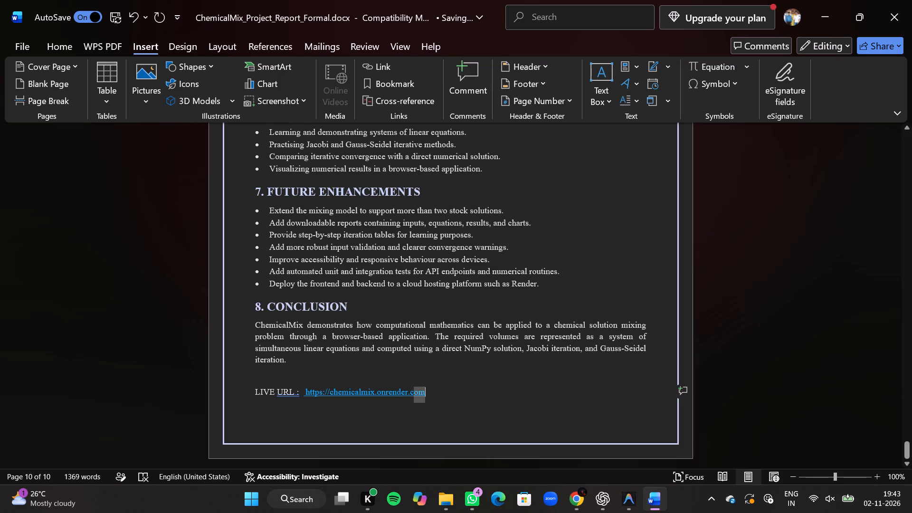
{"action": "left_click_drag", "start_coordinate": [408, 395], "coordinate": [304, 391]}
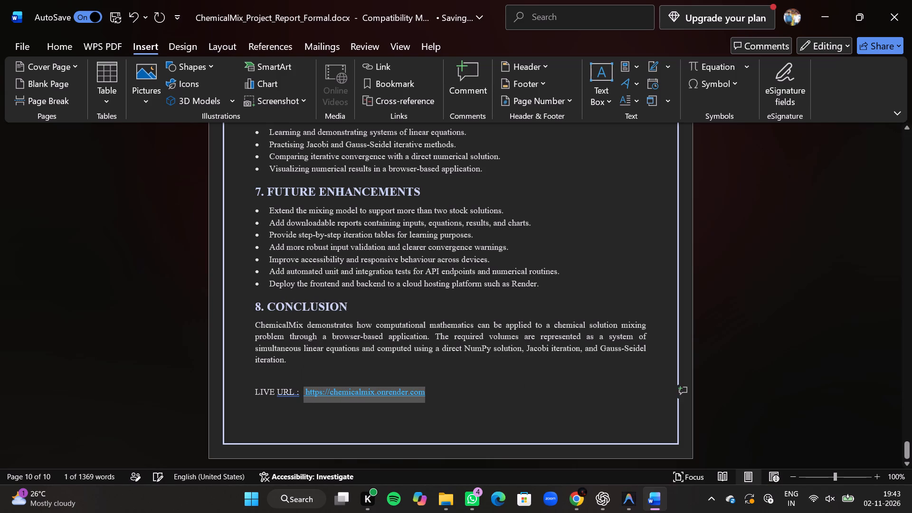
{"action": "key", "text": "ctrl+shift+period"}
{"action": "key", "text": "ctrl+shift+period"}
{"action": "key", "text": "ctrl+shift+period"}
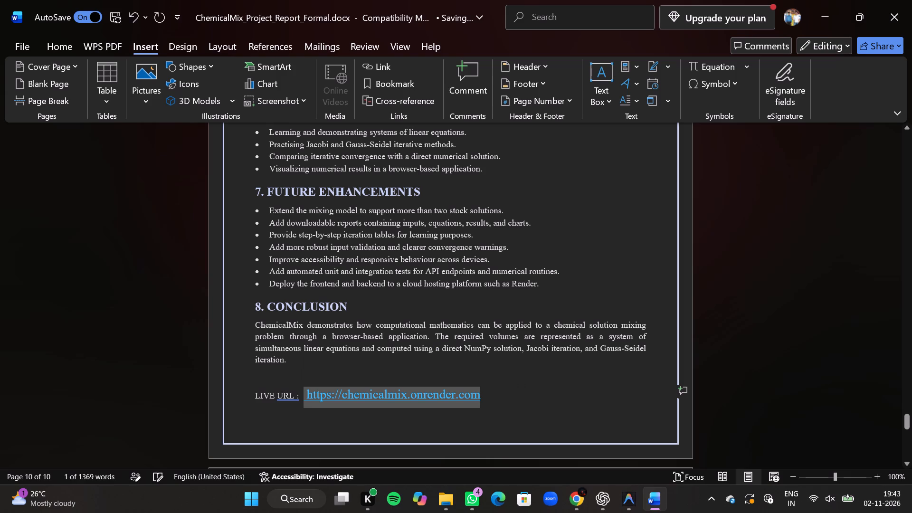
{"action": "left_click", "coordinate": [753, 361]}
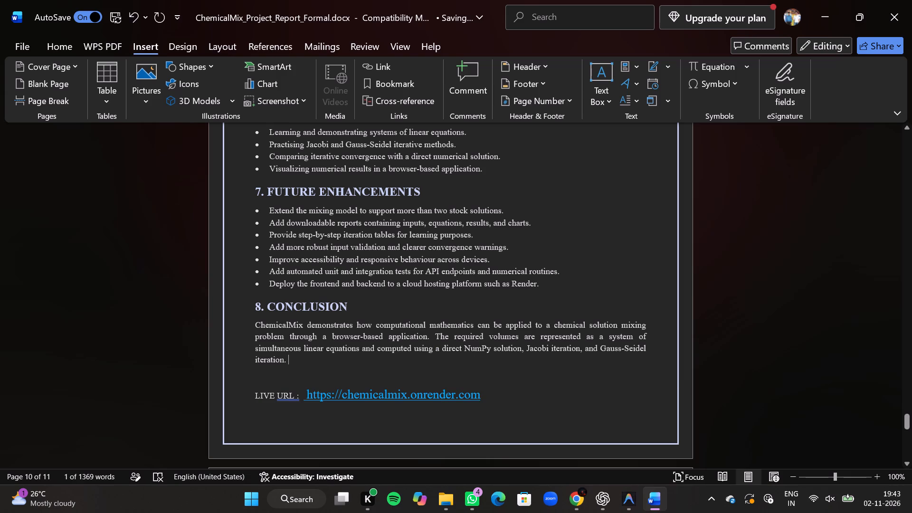
{"action": "left_click", "coordinate": [450, 397]}
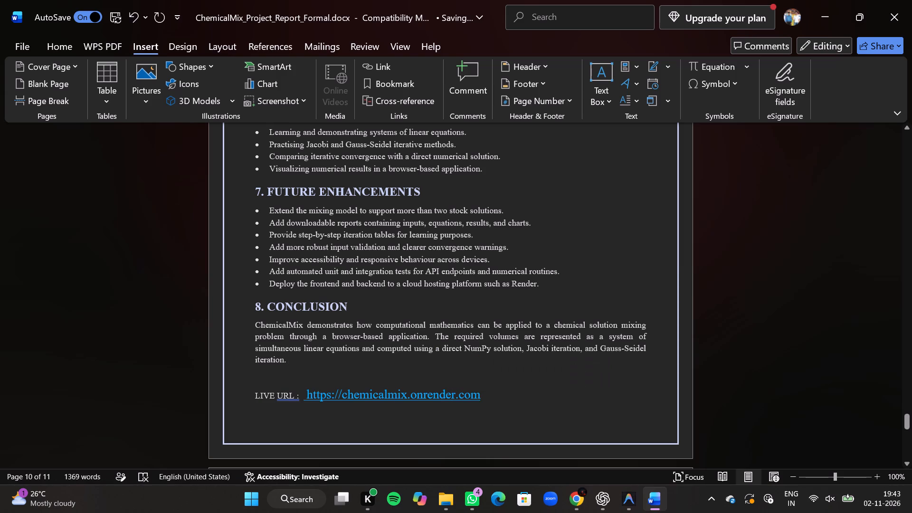
{"action": "left_click", "coordinate": [450, 397], "text": "ctrl"}
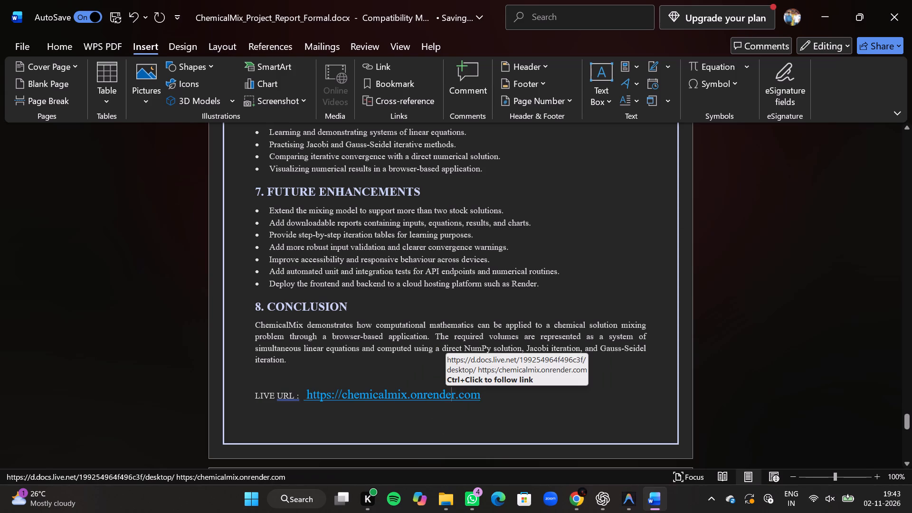
{"action": "left_click", "coordinate": [401, 392], "text": "ctrl"}
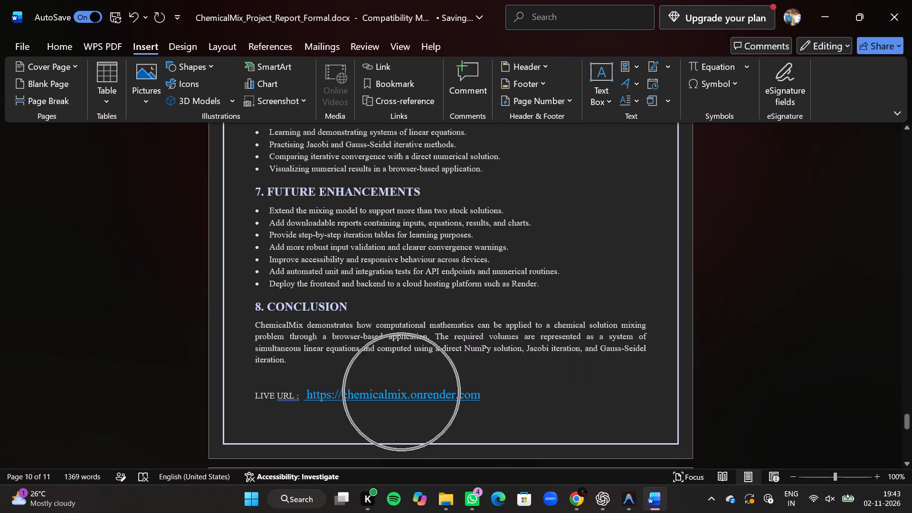
{"action": "left_click", "coordinate": [491, 395]}
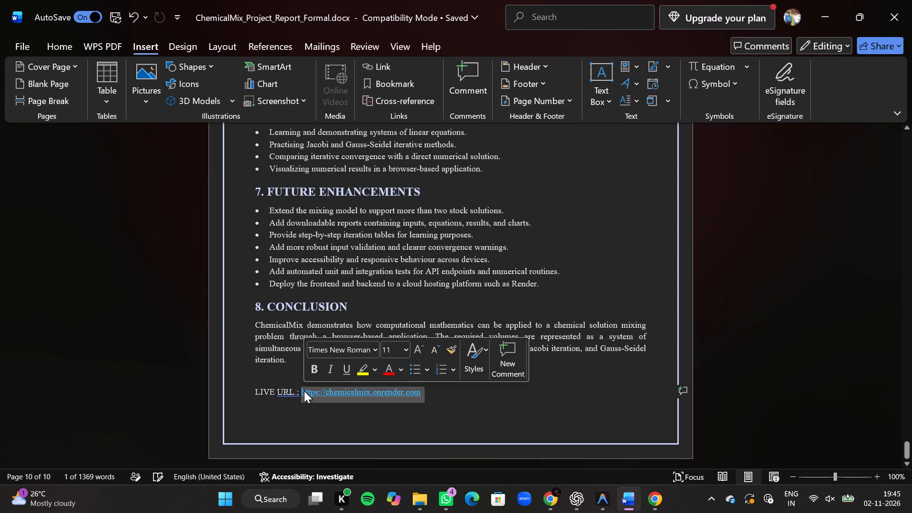
{"action": "key", "text": "ctrl+shift+period"}
{"action": "key", "text": "ctrl+shift+period"}
{"action": "key", "text": "ctrl+shift+period"}
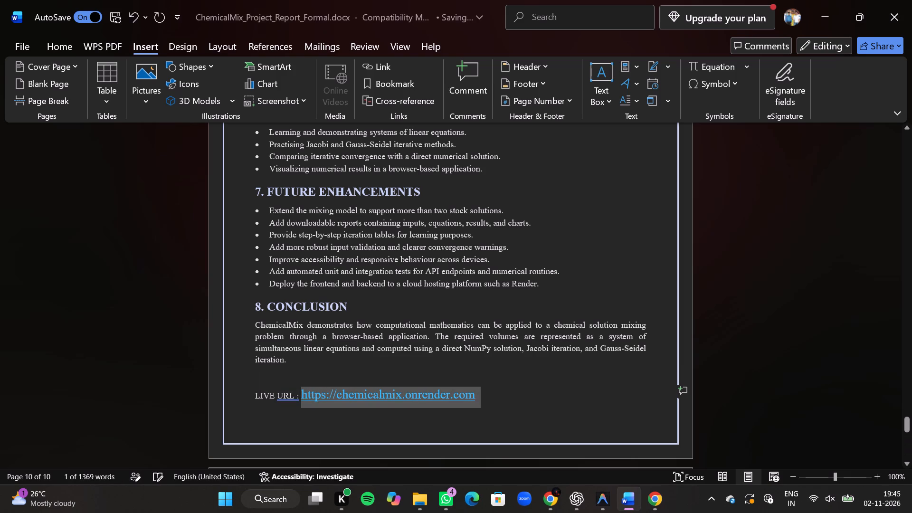
{"action": "left_click", "coordinate": [491, 394]}
{"action": "left_click", "coordinate": [445, 393]}
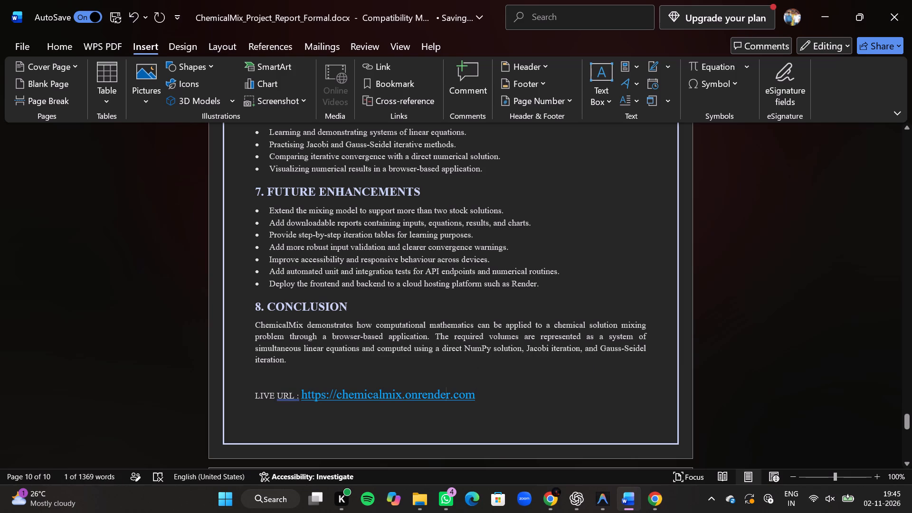
{"action": "left_click", "coordinate": [445, 393], "text": "ctrl"}
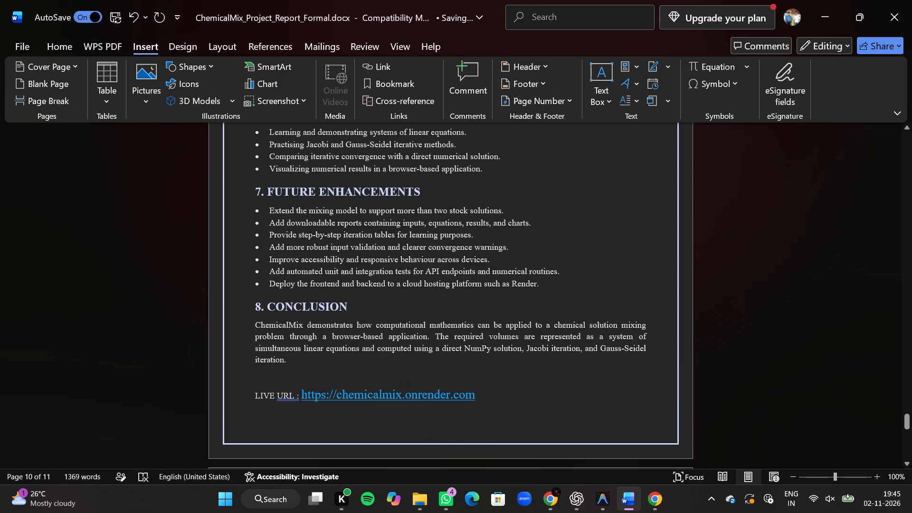
Save the report.
{"action": "key", "text": "ctrl+s"}
{"action": "key", "text": "ctrl+s"}
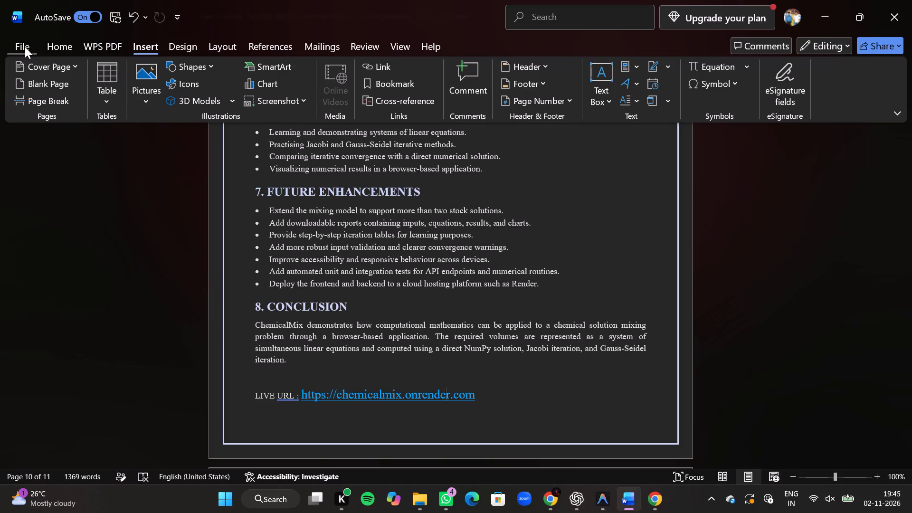
Save a PDF copy of the report to the OneDrive Desktop folder as cm-docs.pdf, replacing the existing file.
{"action": "left_click", "coordinate": [25, 47]}
{"action": "left_click", "coordinate": [63, 227]}
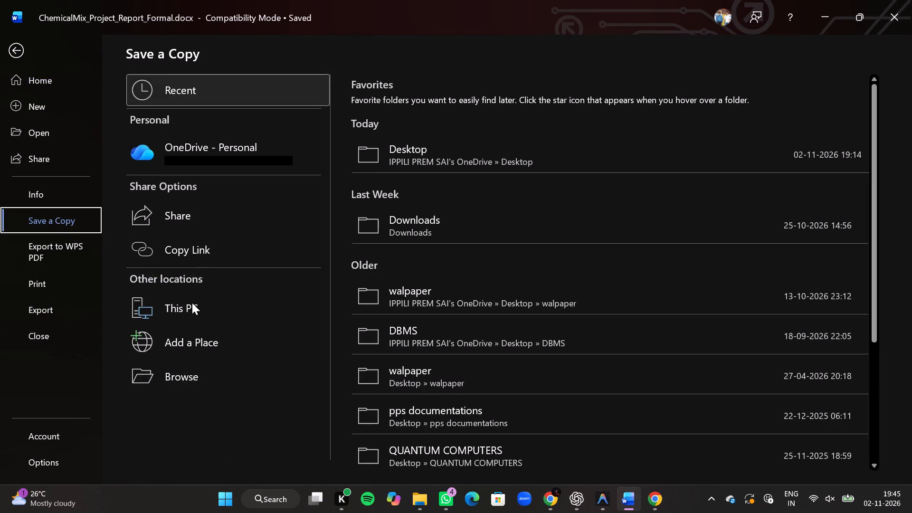
{"action": "left_click", "coordinate": [457, 152]}
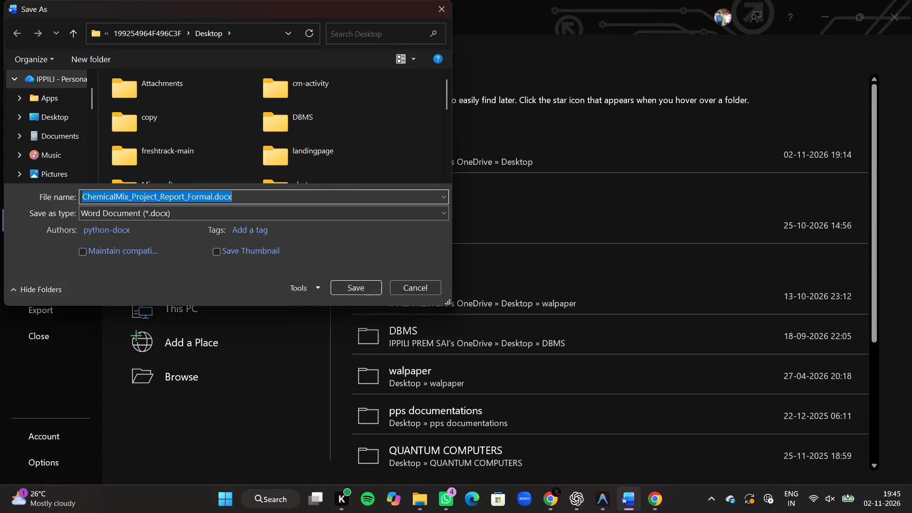
{"action": "left_click", "coordinate": [269, 215]}
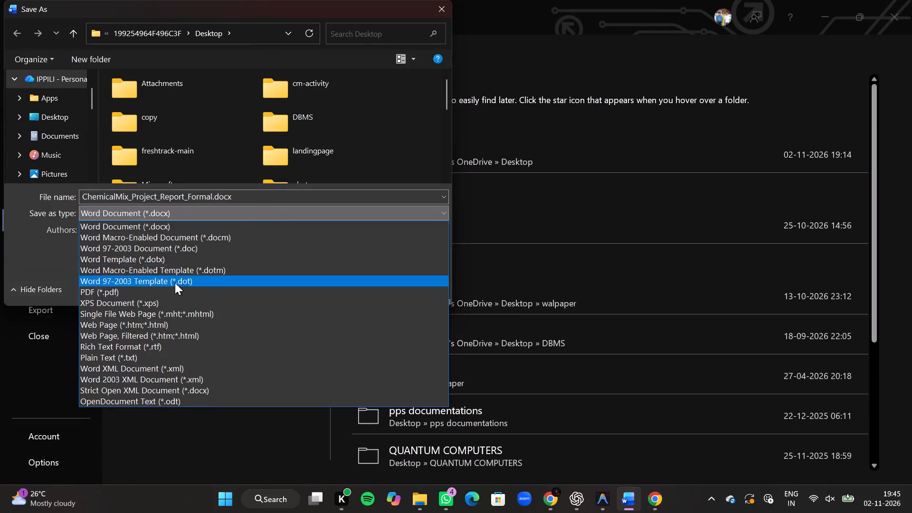
{"action": "left_click", "coordinate": [194, 294]}
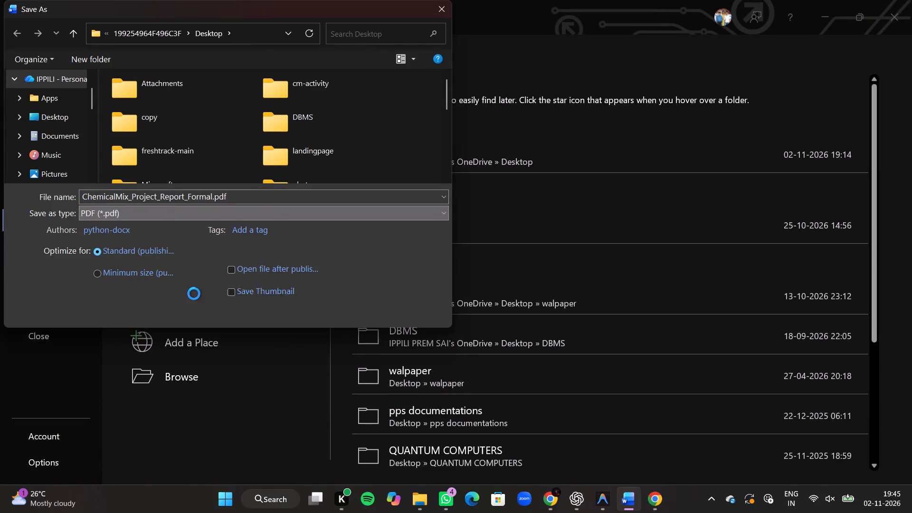
{"action": "left_click", "coordinate": [247, 194]}
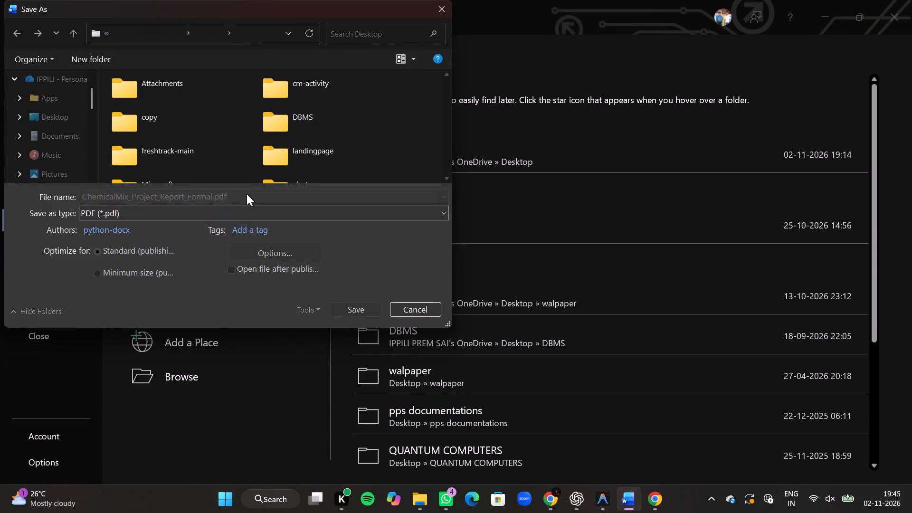
{"action": "left_click", "coordinate": [235, 198]}
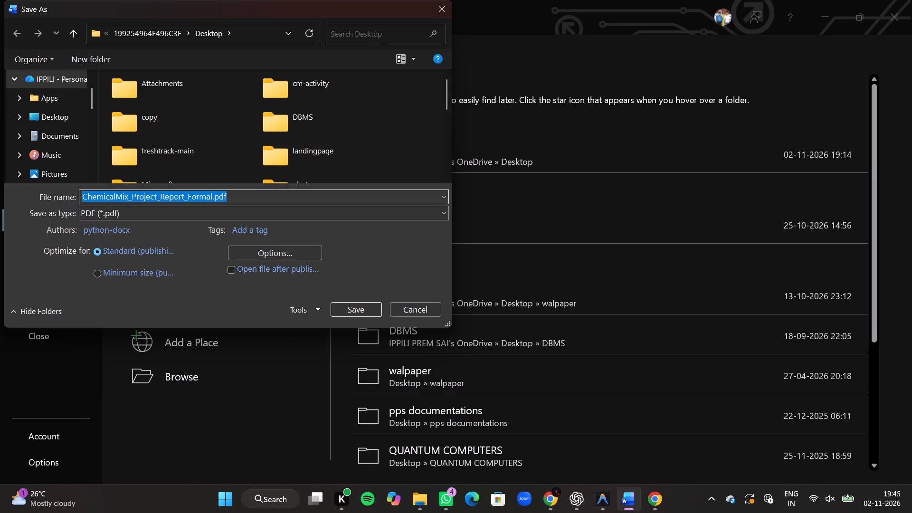
{"action": "type", "text": "cm-"}
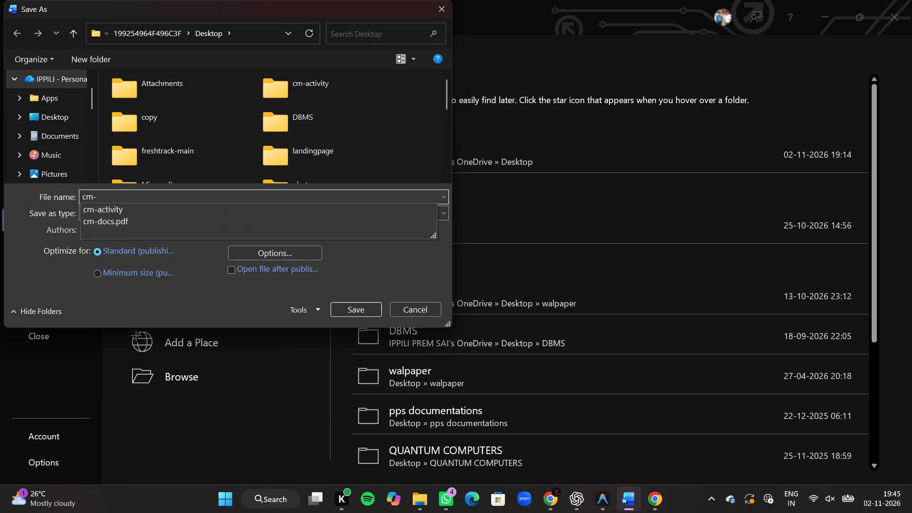
{"action": "type", "text": "doc"}
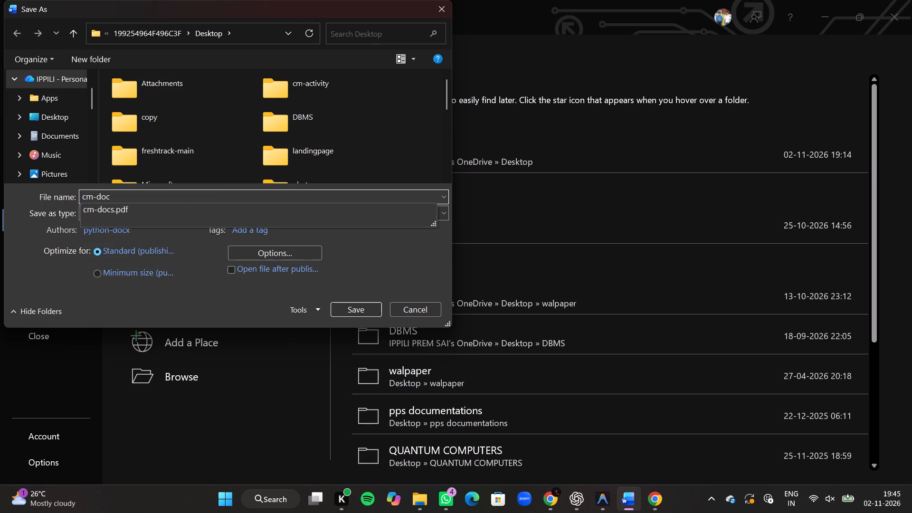
{"action": "key", "text": "Down"}
{"action": "key", "text": "Return"}
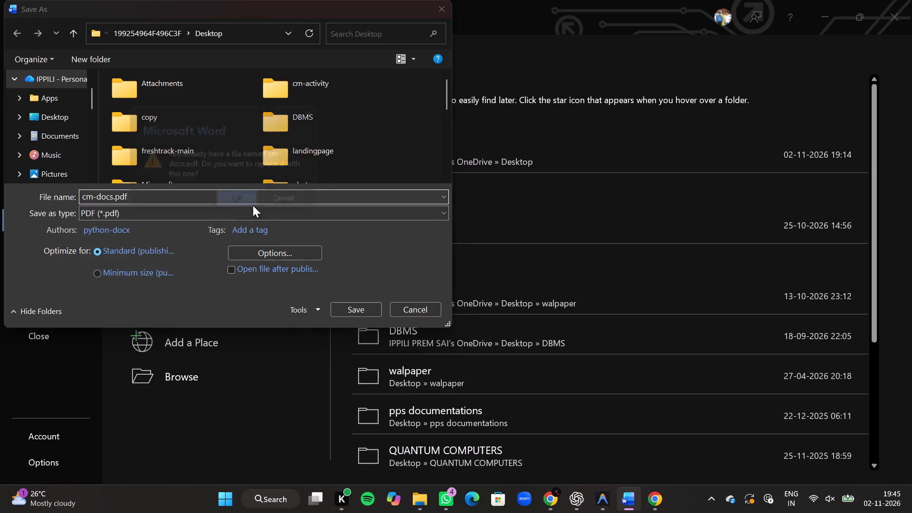
{"action": "left_click", "coordinate": [249, 207]}
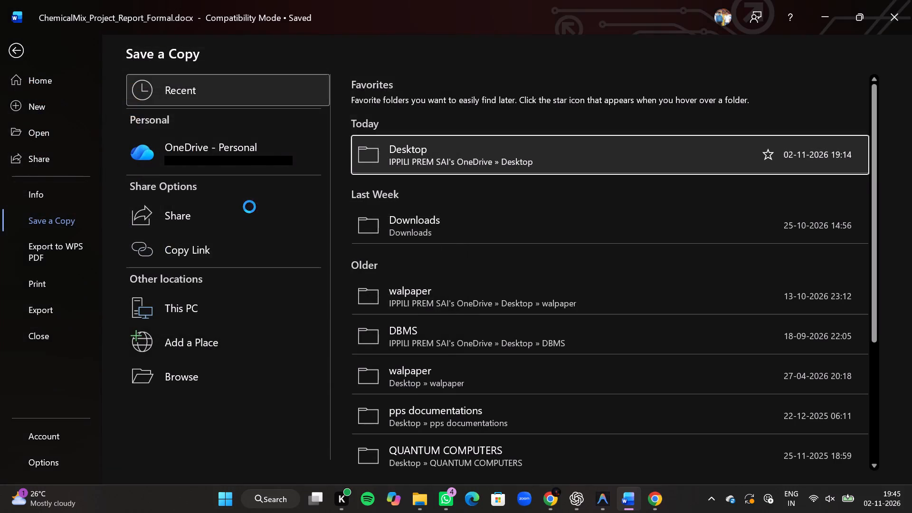
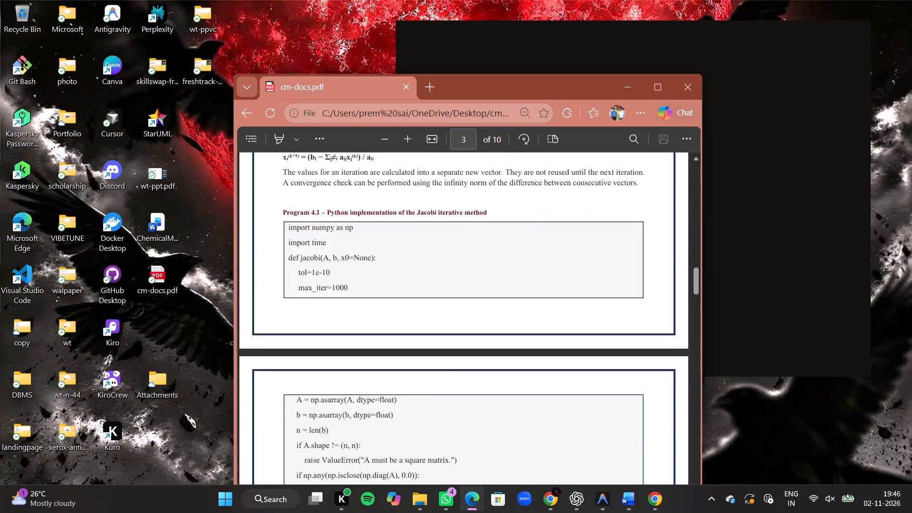
Check the last page of cm-docs.pdf for the live project URL after the Conclusion, with the PDF window maximized.
{"action": "scroll", "coordinate": [459, 319], "scroll_direction": "down", "scroll_amount": 14}
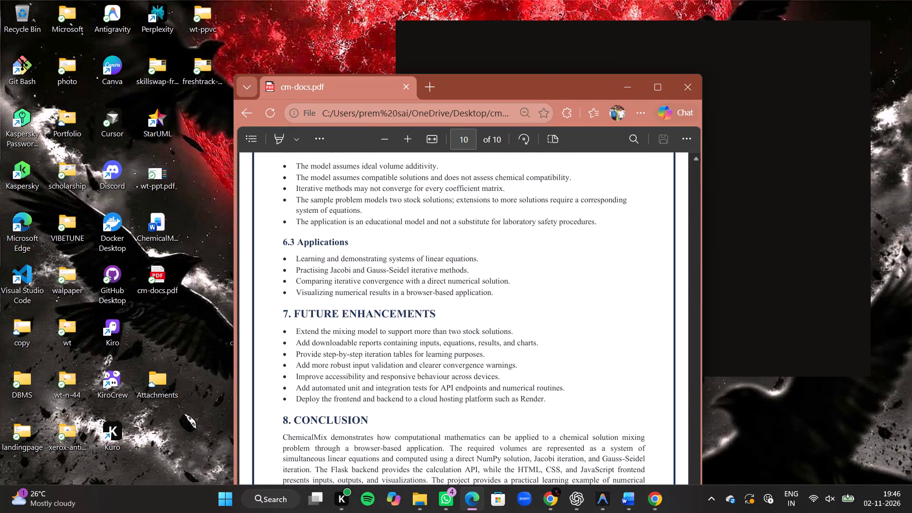
{"action": "scroll", "coordinate": [459, 319], "scroll_direction": "down", "scroll_amount": 7}
{"action": "left_click", "coordinate": [658, 81]}
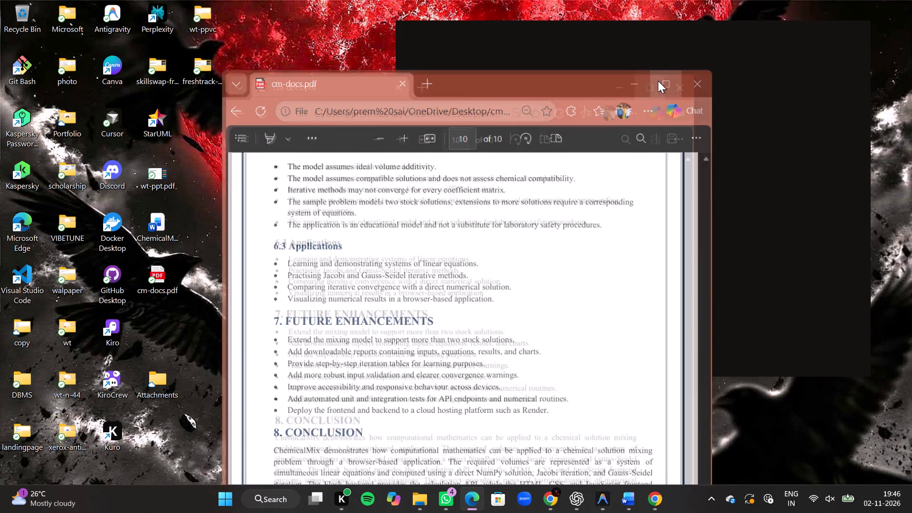
{"action": "scroll", "coordinate": [500, 310], "scroll_direction": "down", "scroll_amount": 10}
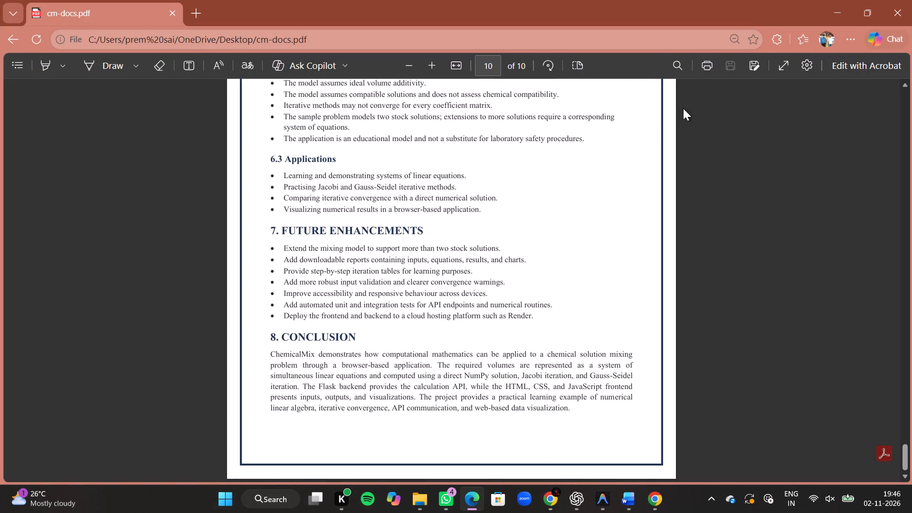
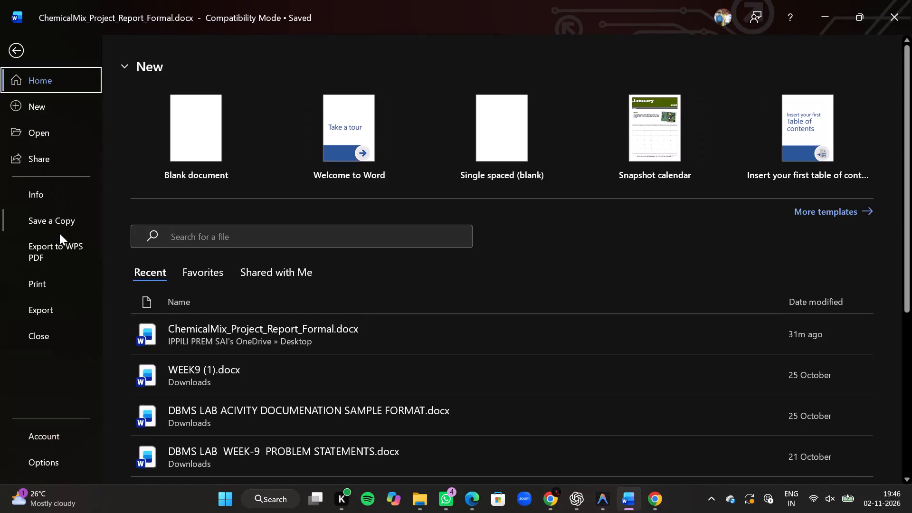
Save a copy of the ChemicalMix report to the Desktop as a PDF named cm-project.
{"action": "left_click", "coordinate": [68, 226]}
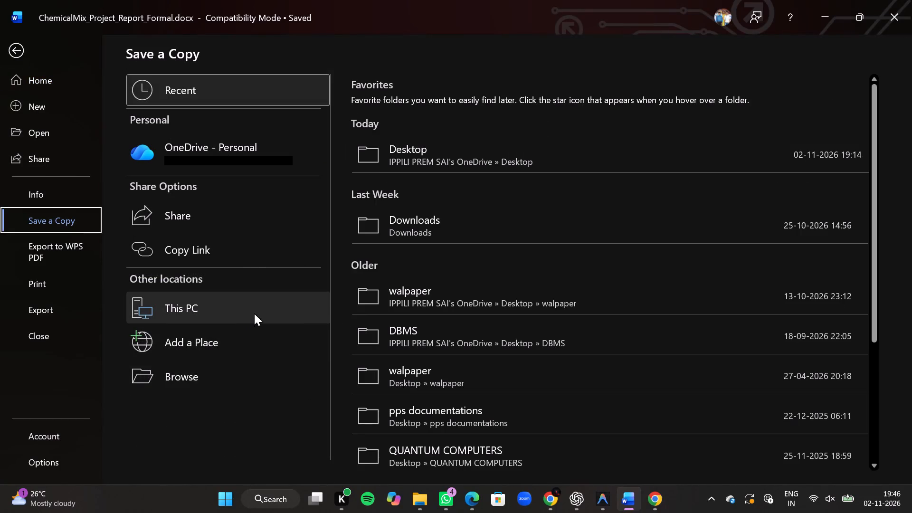
{"action": "left_click", "coordinate": [254, 313]}
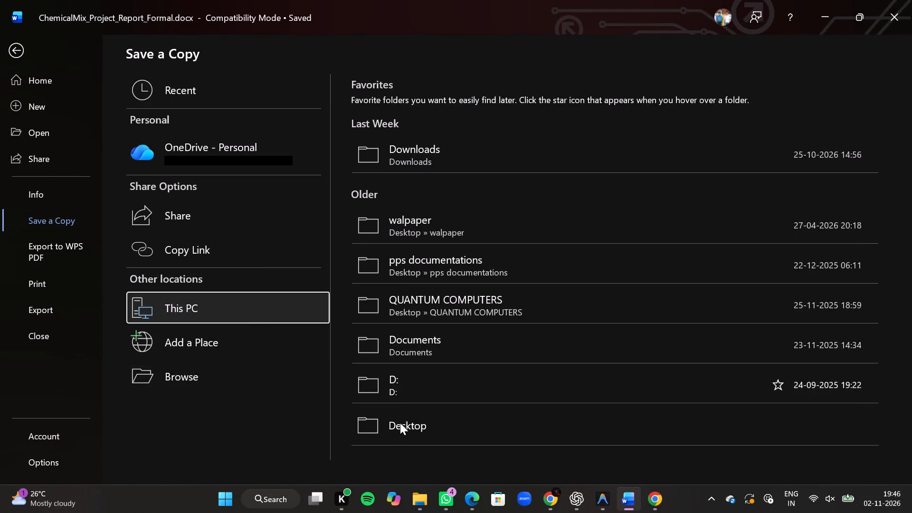
{"action": "left_click", "coordinate": [400, 423]}
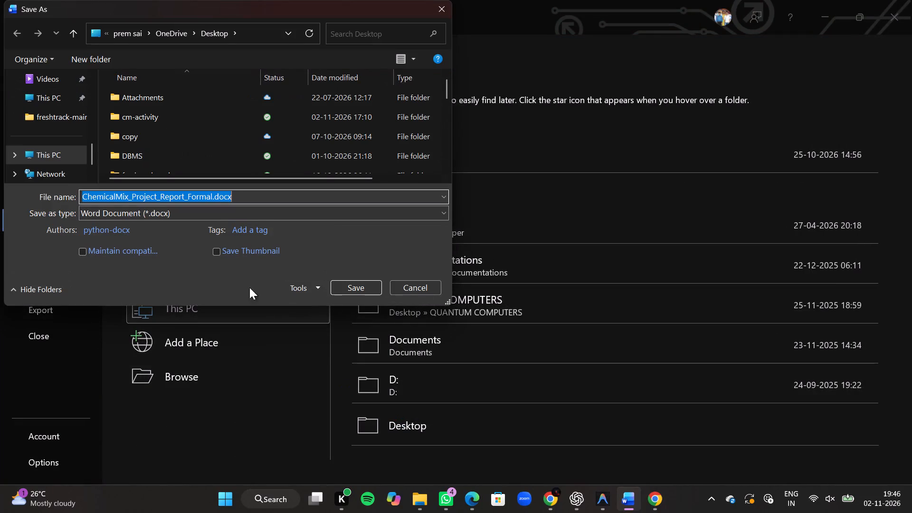
{"action": "left_click", "coordinate": [196, 212]}
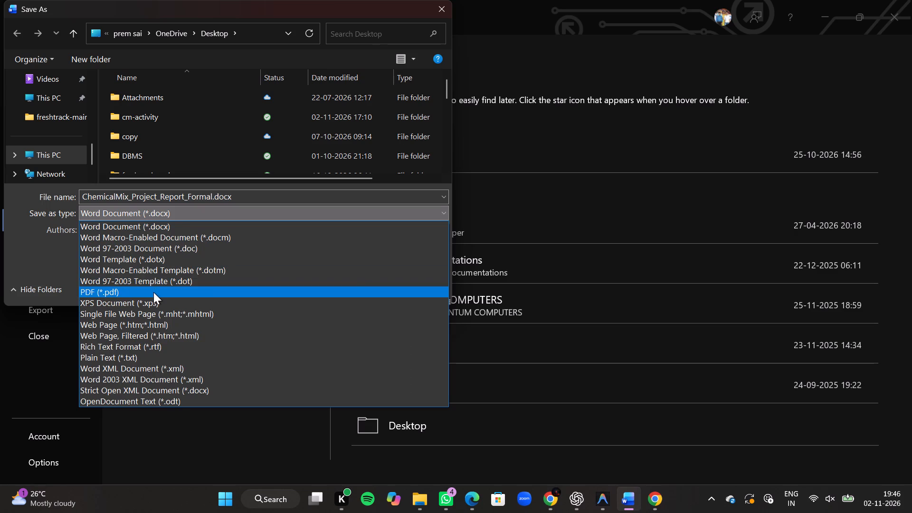
{"action": "left_click", "coordinate": [153, 292]}
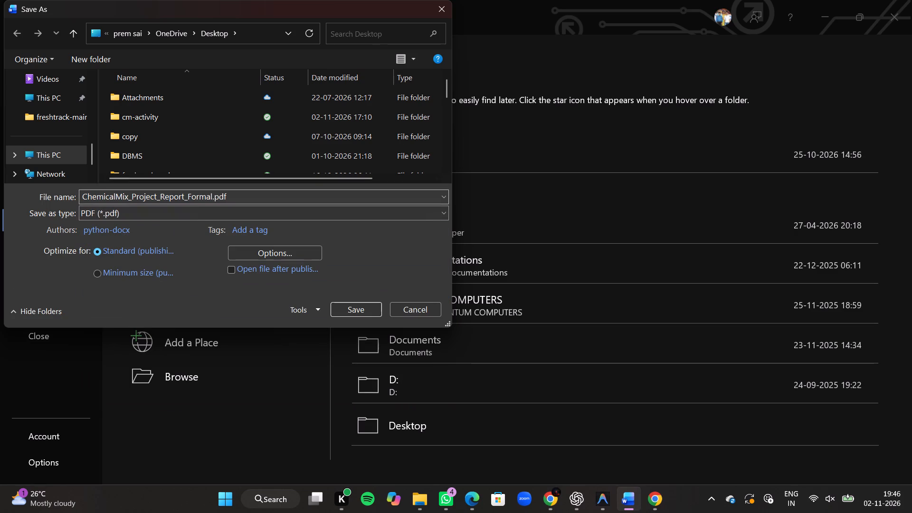
{"action": "left_click", "coordinate": [244, 197]}
{"action": "type", "text": "cm-project"}
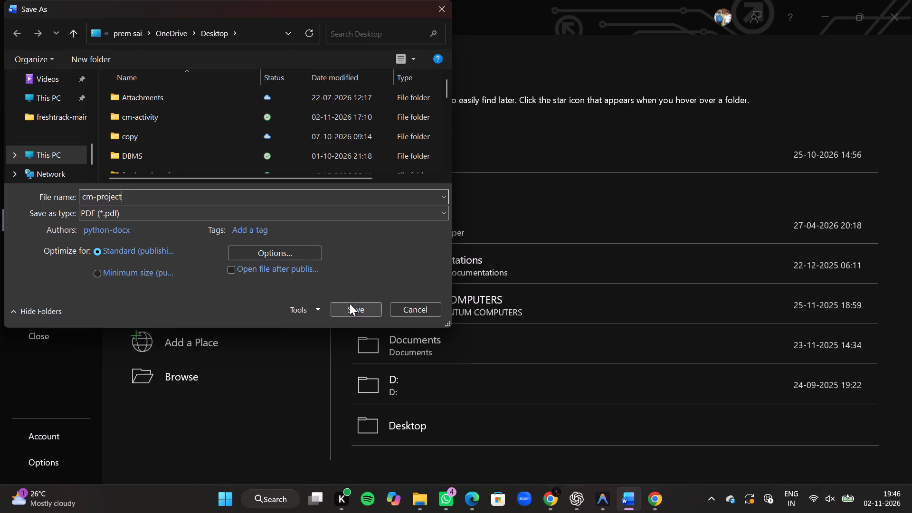
{"action": "left_click", "coordinate": [350, 304]}
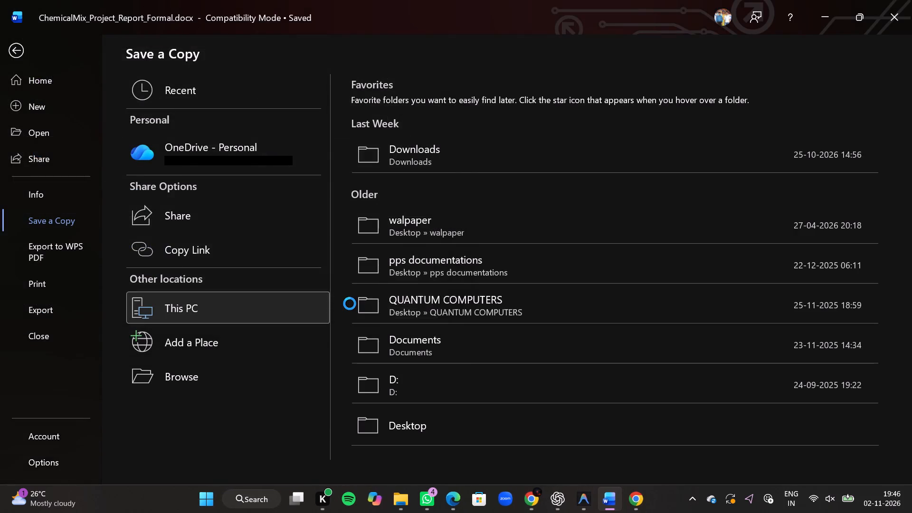
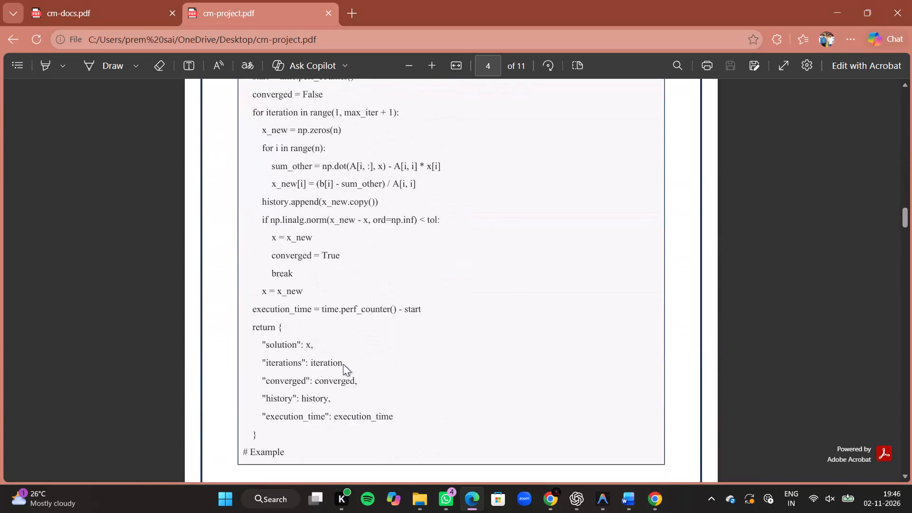
Test the live URL link below the Conclusion in the cm-project PDF by opening the ChemicalMix site, and close it after it loads.
{"action": "scroll", "coordinate": [343, 364], "scroll_direction": "down", "scroll_amount": 10}
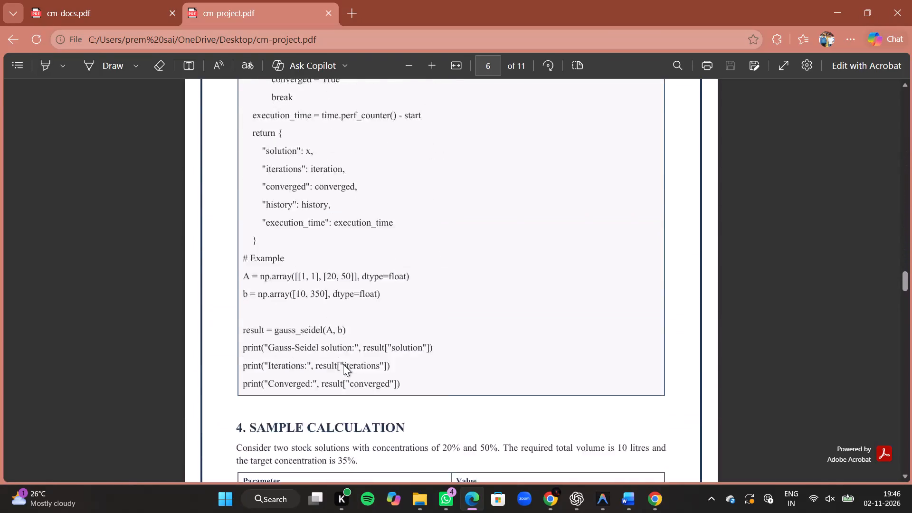
{"action": "scroll", "coordinate": [343, 364], "scroll_direction": "down", "scroll_amount": 12}
{"action": "scroll", "coordinate": [343, 364], "scroll_direction": "down", "scroll_amount": 10}
{"action": "scroll", "coordinate": [343, 364], "scroll_direction": "up", "scroll_amount": 1}
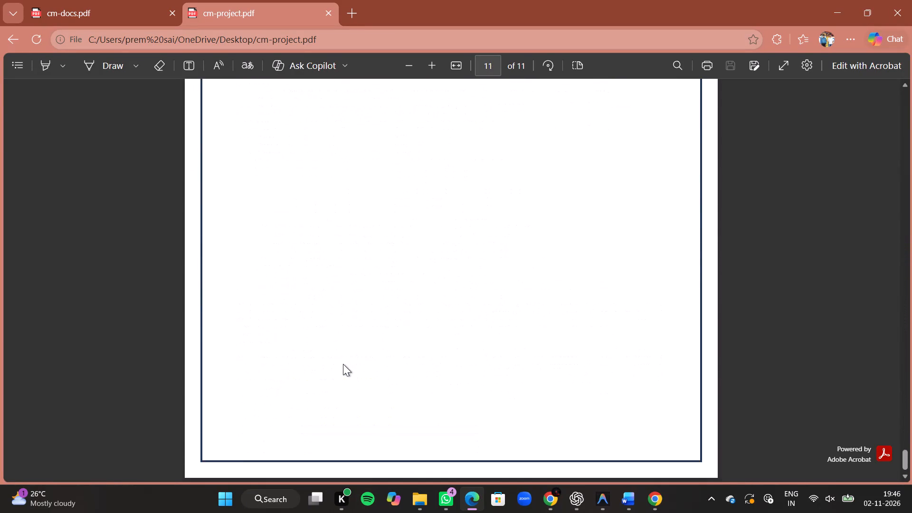
{"action": "scroll", "coordinate": [343, 364], "scroll_direction": "up", "scroll_amount": 7}
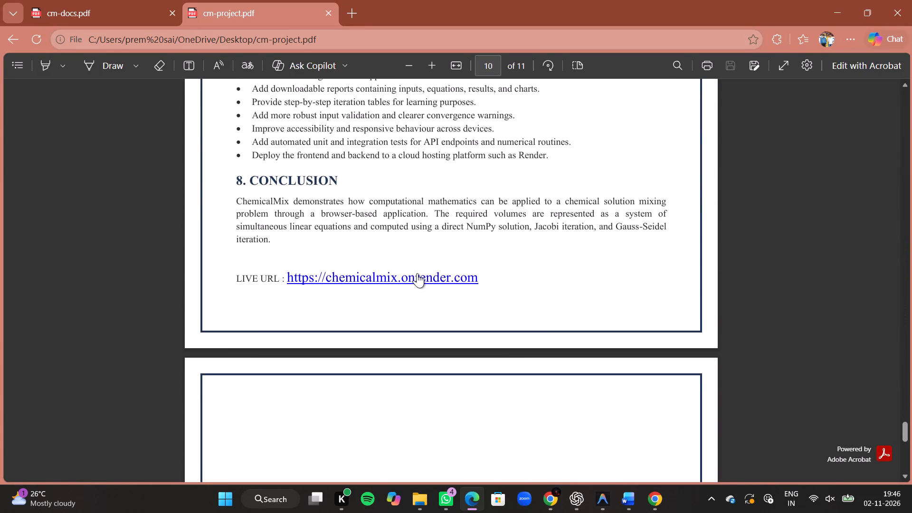
{"action": "left_click", "coordinate": [417, 273]}
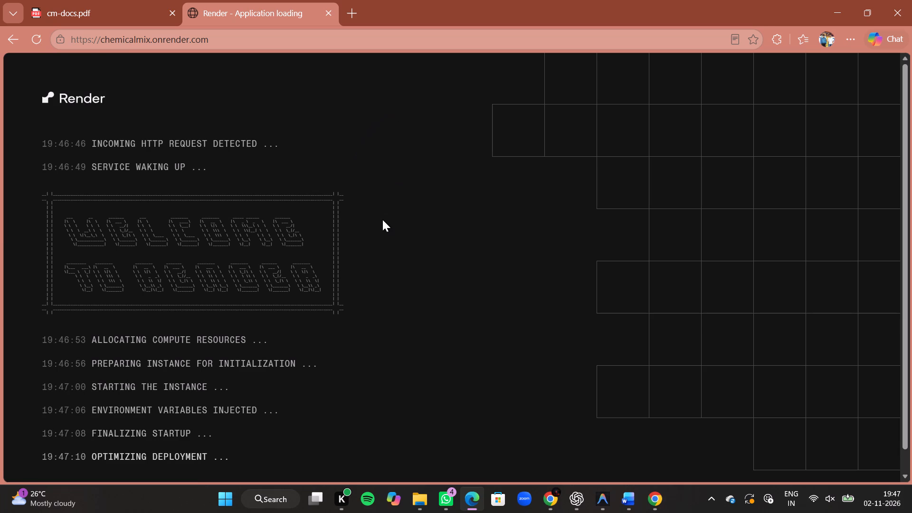
{"action": "scroll", "coordinate": [382, 219], "scroll_direction": "down", "scroll_amount": 7}
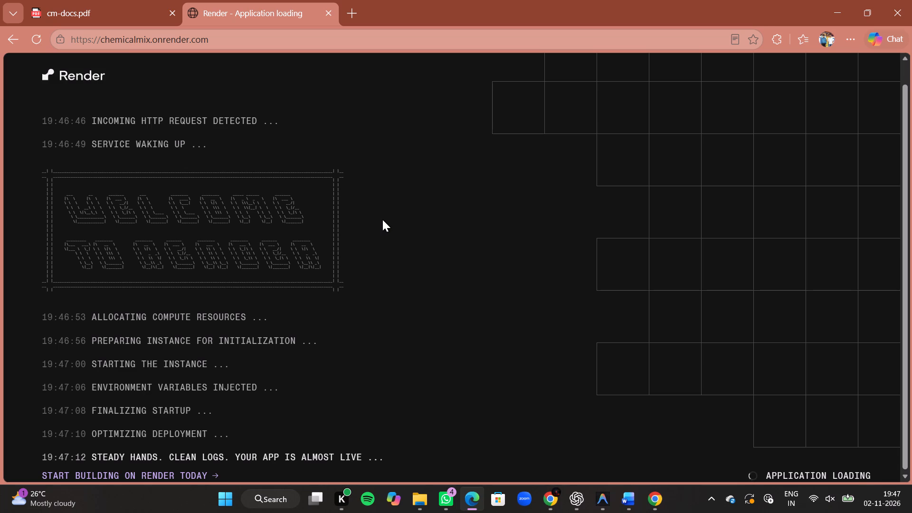
{"action": "scroll", "coordinate": [382, 219], "scroll_direction": "down", "scroll_amount": 6}
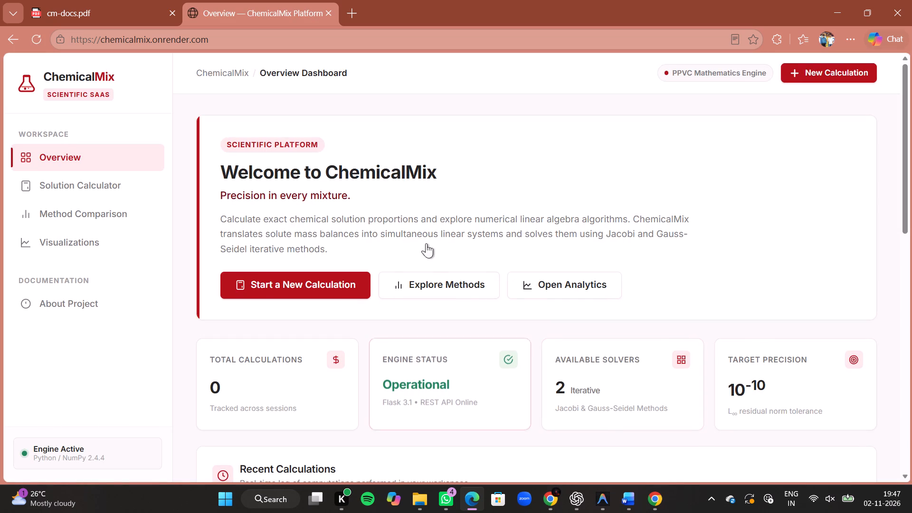
{"action": "left_click", "coordinate": [327, 12]}
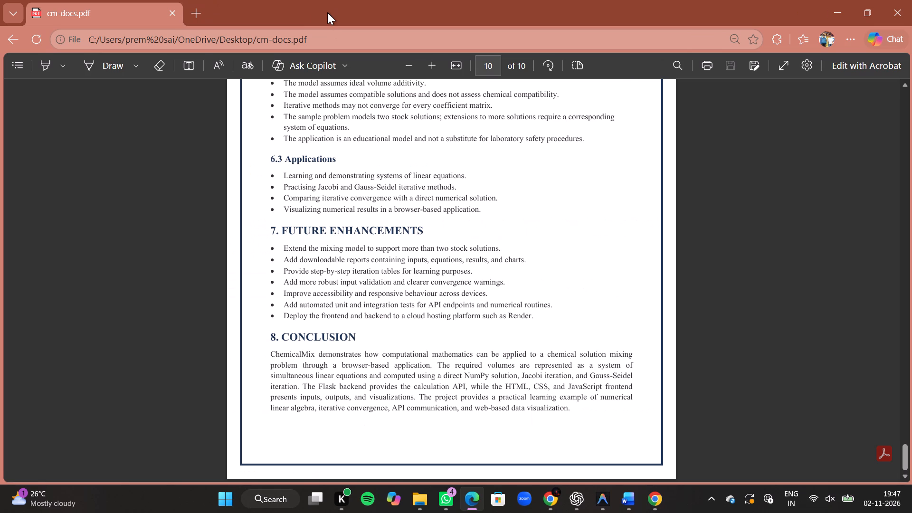